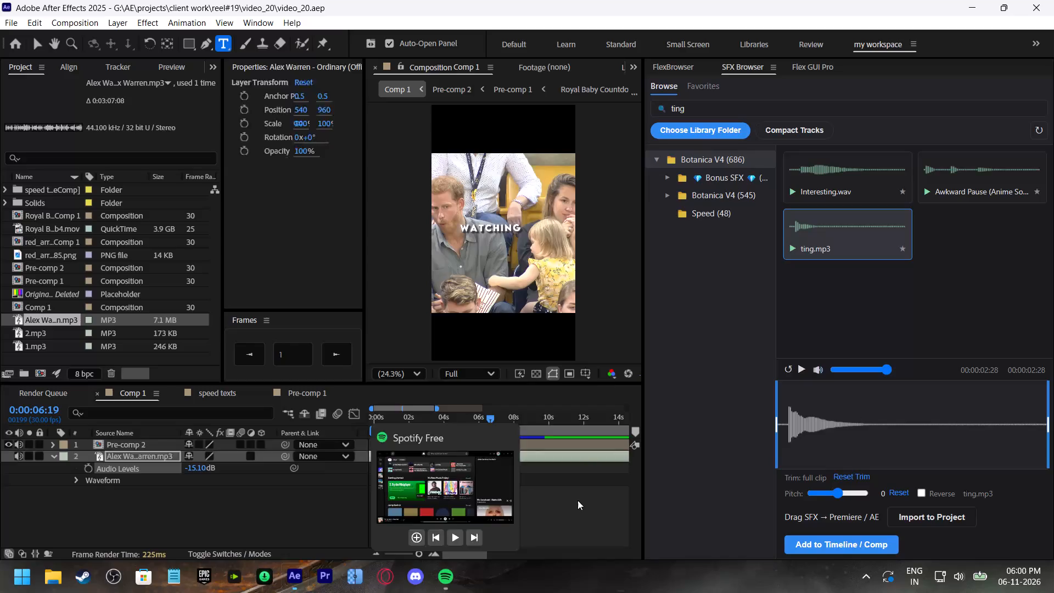
Add the untrimmed ting.mp3 sound effect to Comp 1 at 0:00:00:00.
{"action": "left_click_drag", "start_coordinate": [501, 422], "coordinate": [350, 431]}
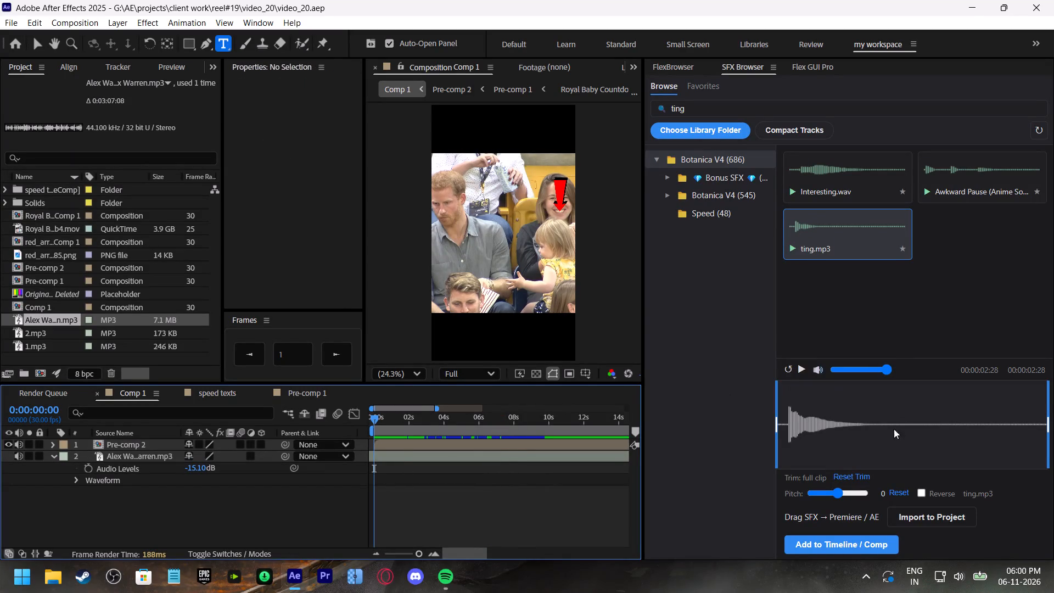
{"action": "left_click", "coordinate": [795, 426]}
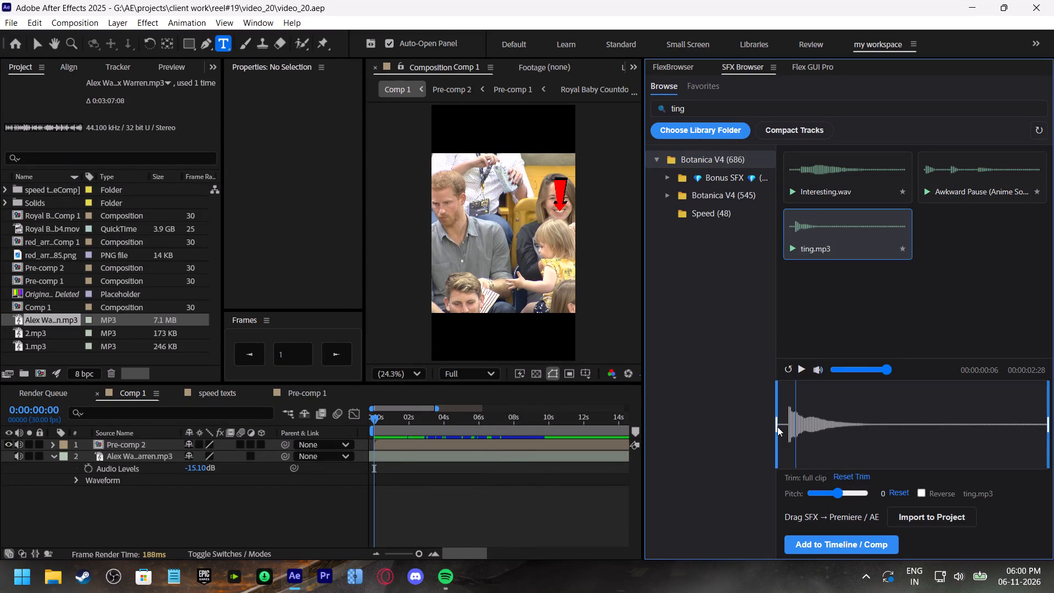
{"action": "left_click", "coordinate": [777, 427]}
{"action": "left_click", "coordinate": [816, 545]}
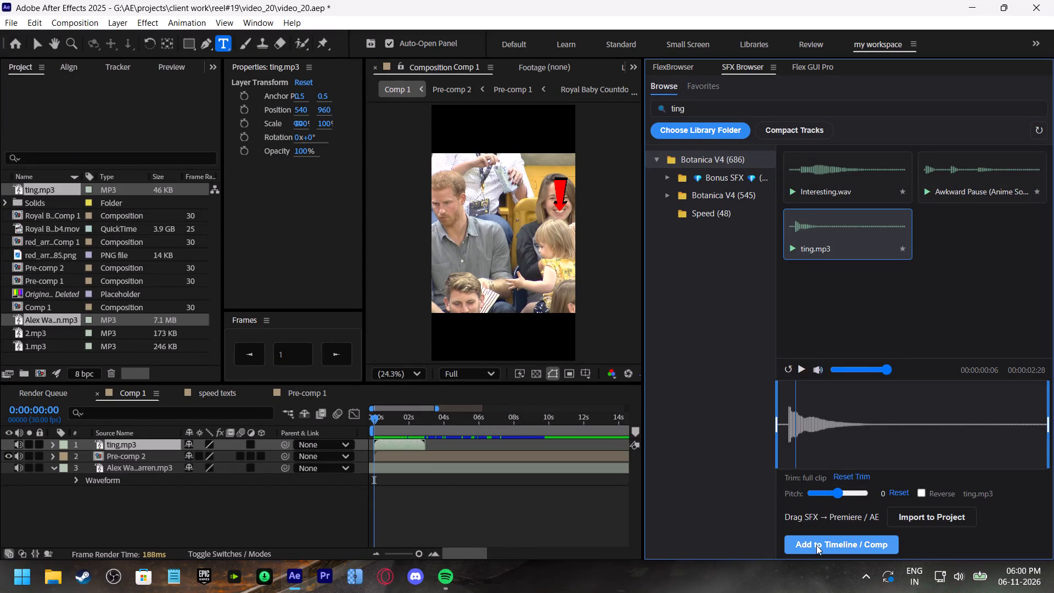
Set the audio level of the ting.mp3 layer to -5 dB.
{"action": "left_click", "coordinate": [405, 452]}
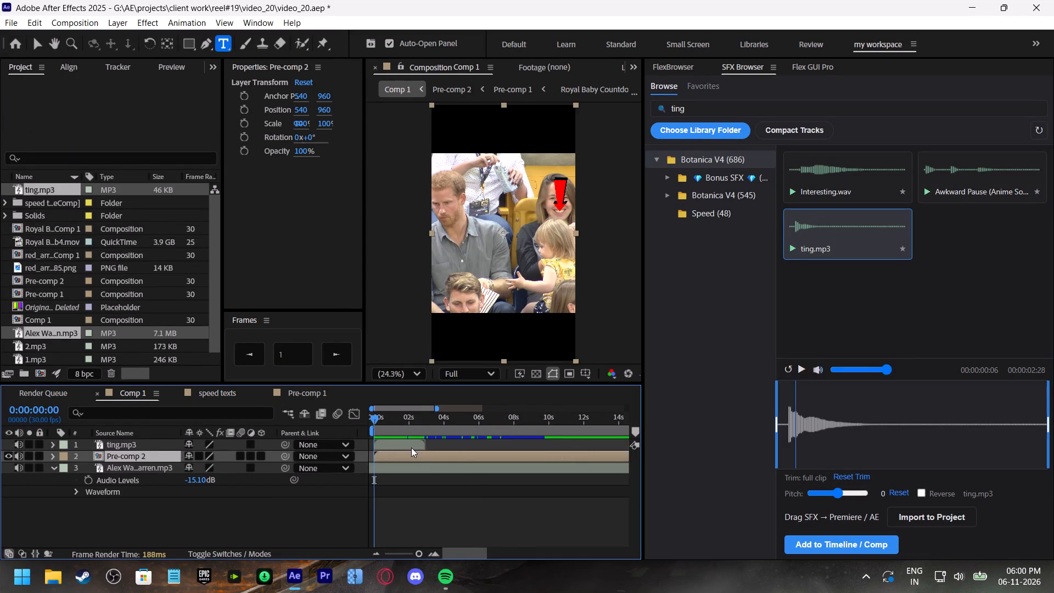
{"action": "left_click", "coordinate": [411, 447]}
{"action": "key", "text": "l"}
{"action": "left_click", "coordinate": [198, 456]}
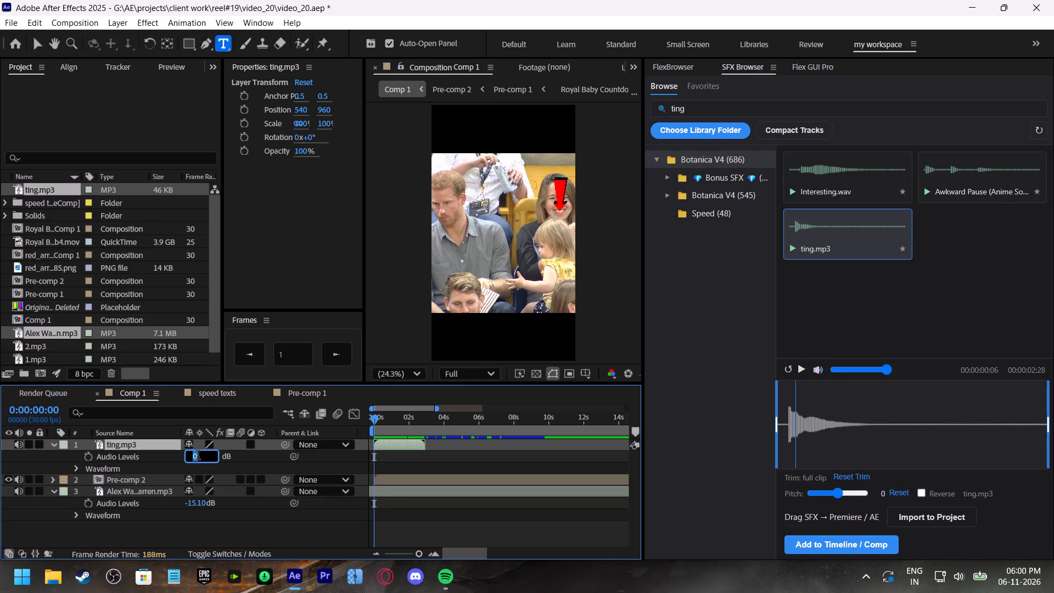
{"action": "key", "text": "minus"}
{"action": "key", "text": "5"}
{"action": "left_click", "coordinate": [254, 457]}
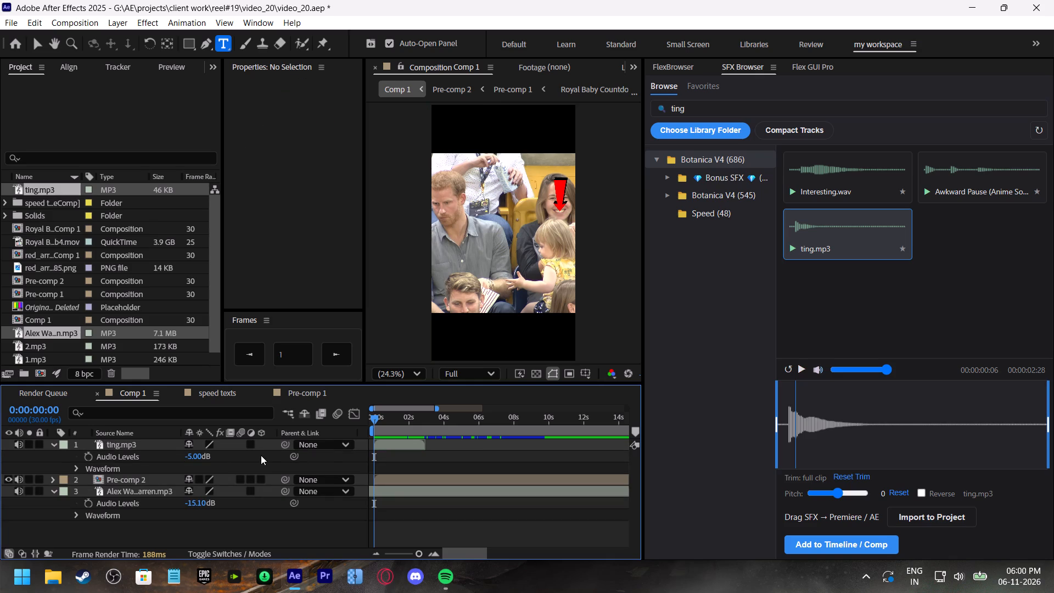
Search the sound library for "hit" and add Hit Impact (No FX) (2).wav at the red flash, 0:00:00:24.
{"action": "left_click", "coordinate": [383, 414]}
{"action": "left_click_drag", "start_coordinate": [393, 417], "coordinate": [349, 424]}
{"action": "key", "text": "space"}
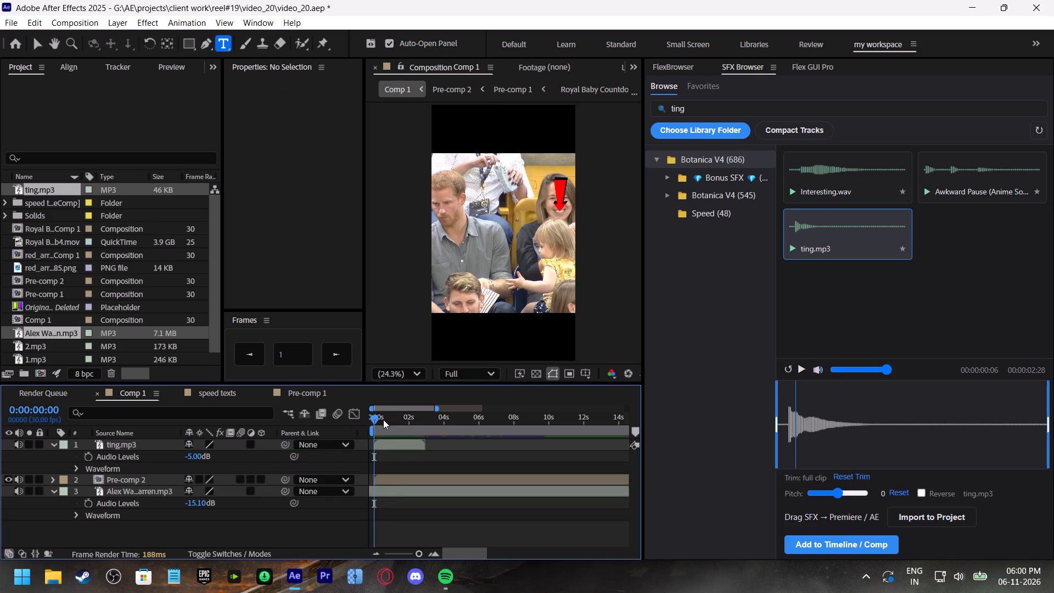
{"action": "left_click_drag", "start_coordinate": [396, 421], "coordinate": [390, 426]}
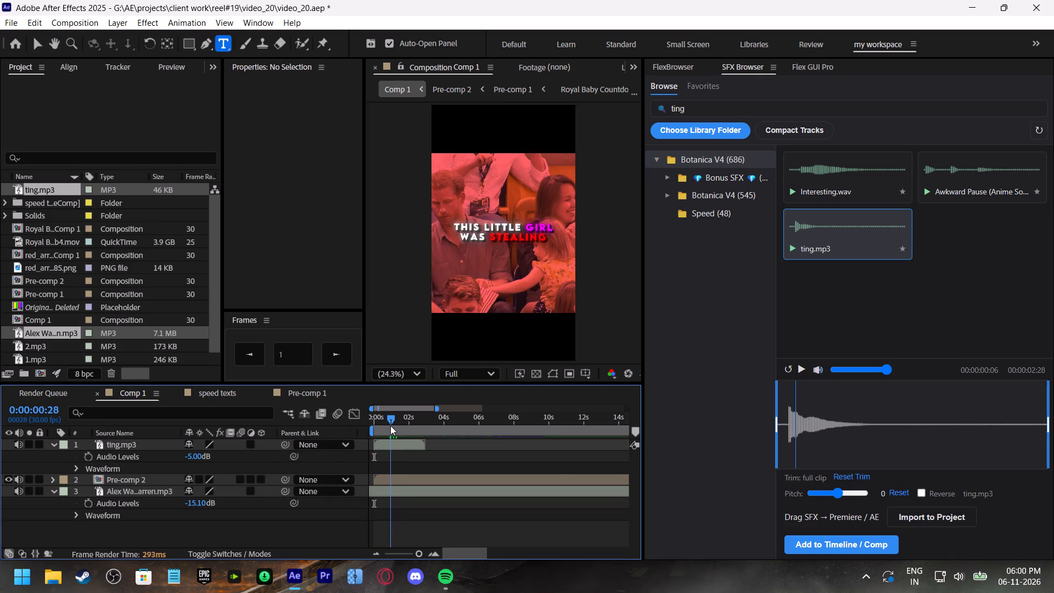
{"action": "left_click_drag", "start_coordinate": [390, 426], "coordinate": [388, 428]}
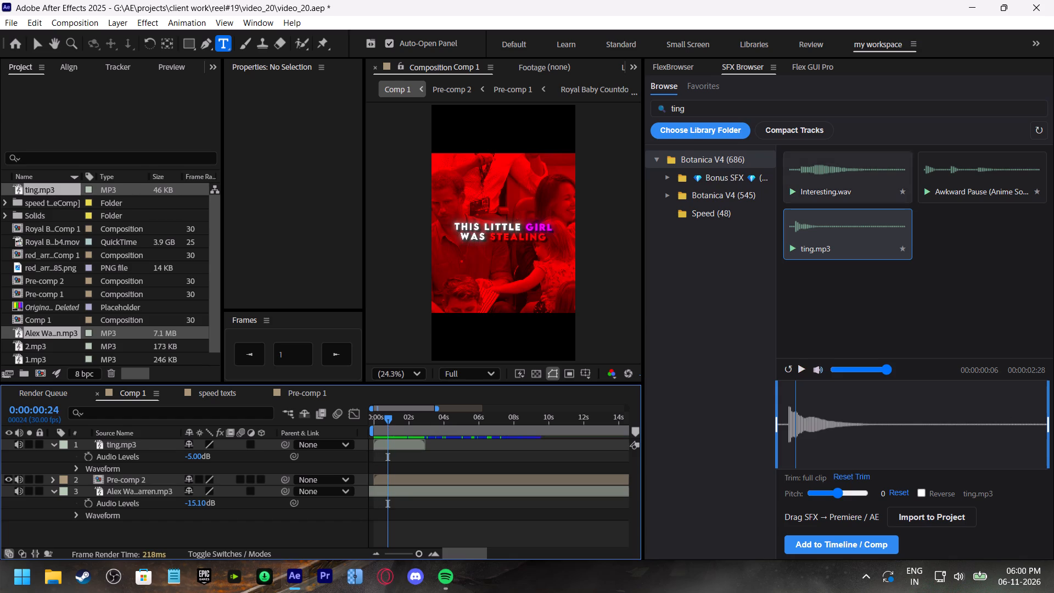
{"action": "left_click_drag", "start_coordinate": [751, 103], "coordinate": [642, 109]}
{"action": "type", "text": "hit"}
{"action": "left_click", "coordinate": [927, 174]}
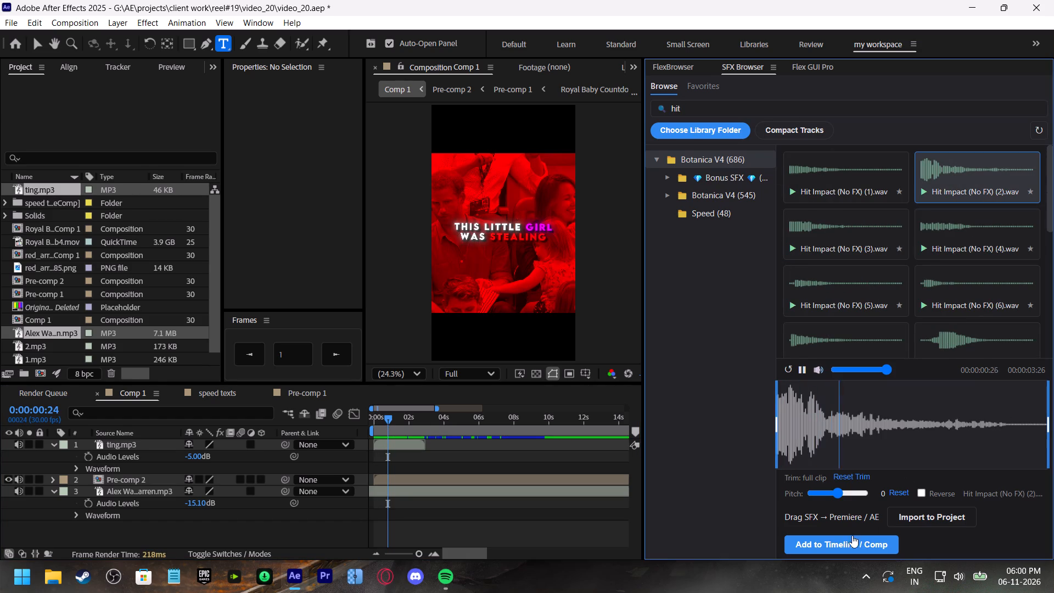
{"action": "left_click", "coordinate": [845, 542]}
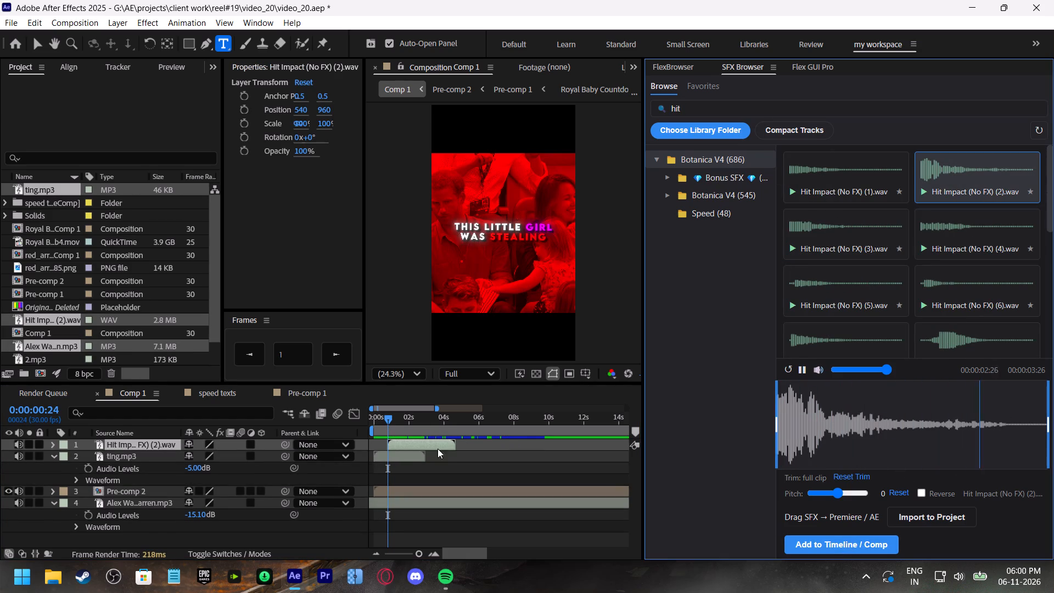
Play back the Hit Impact sound and lower its layer's audio level to -14 dB.
{"action": "left_click_drag", "start_coordinate": [418, 552], "coordinate": [423, 553]}
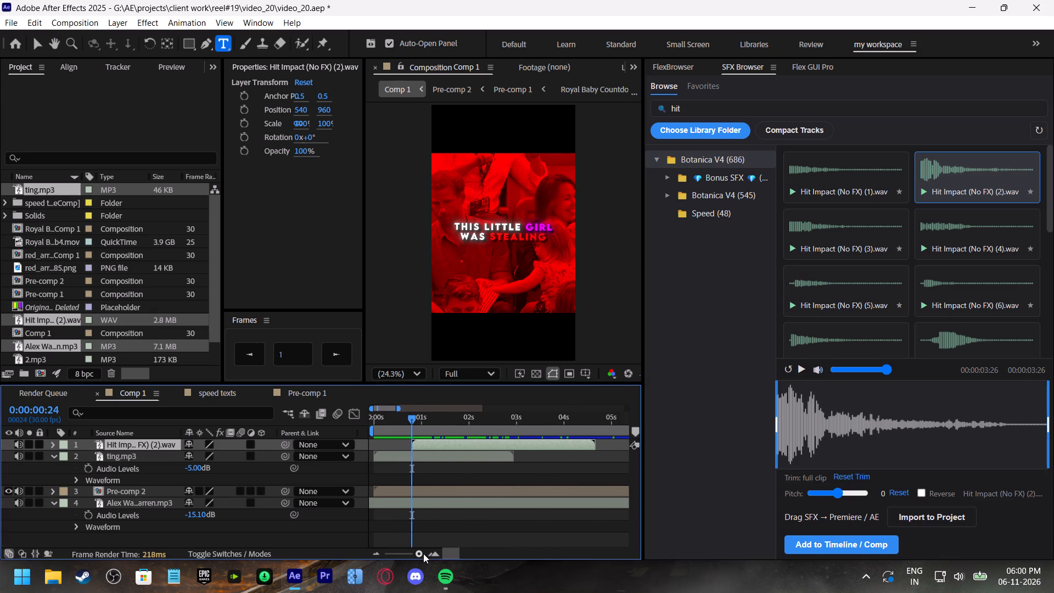
{"action": "left_click_drag", "start_coordinate": [423, 553], "coordinate": [424, 554]}
{"action": "key", "text": "space"}
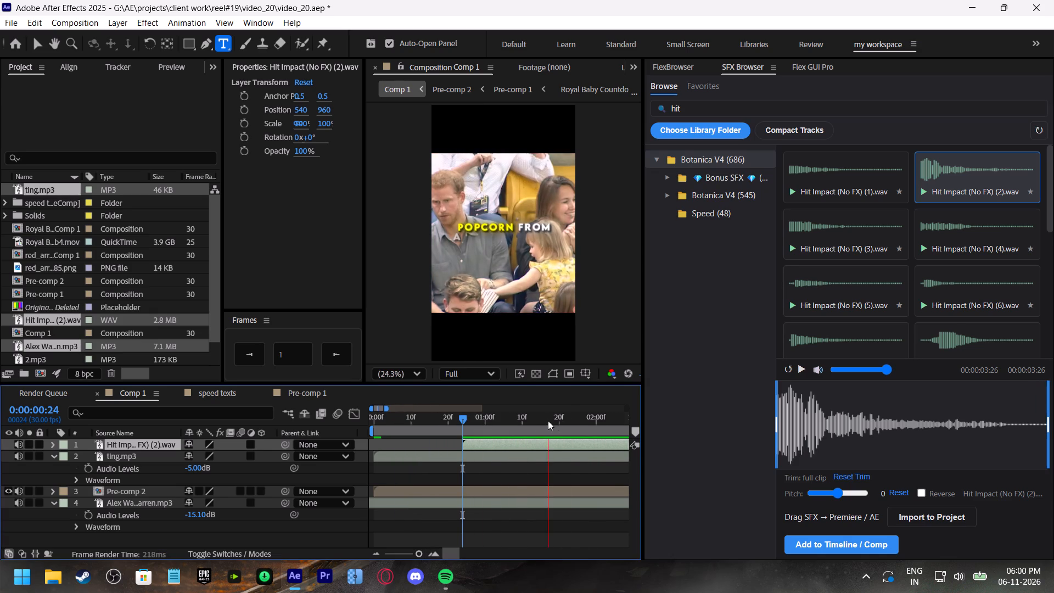
{"action": "left_click_drag", "start_coordinate": [581, 419], "coordinate": [606, 433]}
{"action": "left_click", "coordinate": [606, 443]}
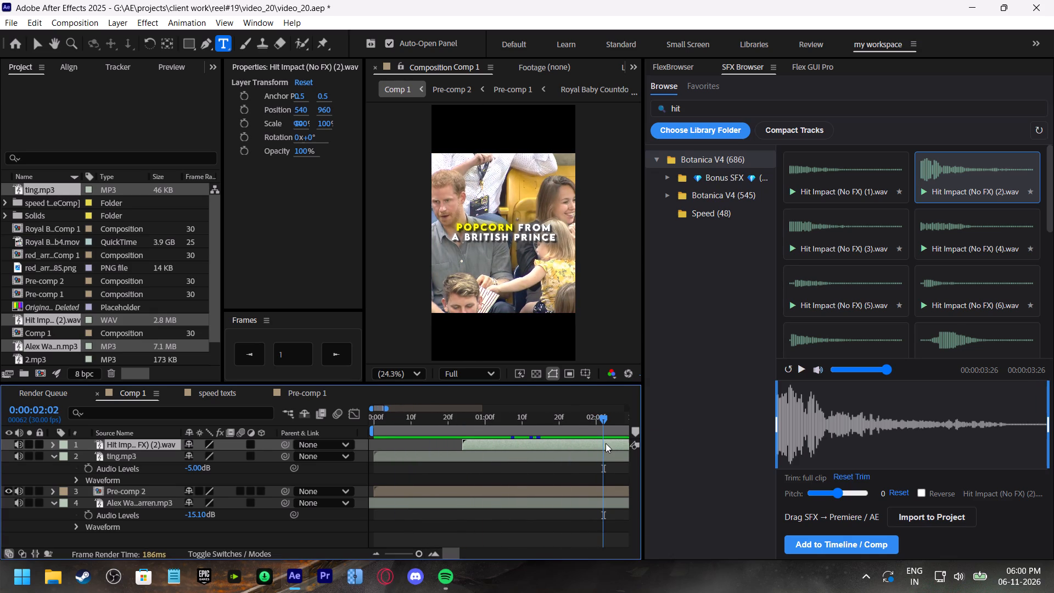
{"action": "key", "text": "l"}
{"action": "left_click", "coordinate": [193, 462]}
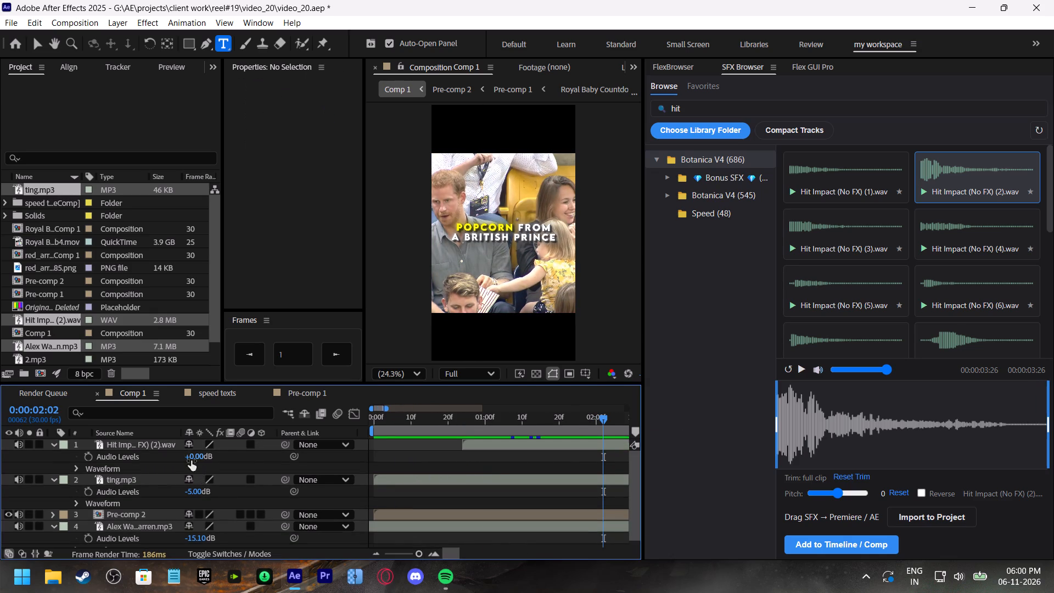
{"action": "left_click_drag", "start_coordinate": [191, 461], "coordinate": [181, 460]}
Split the Hit Impact layer at 0:00:02:04, after the British prince caption, and delete the part after the split.
{"action": "left_click", "coordinate": [444, 417]}
{"action": "key", "text": "space"}
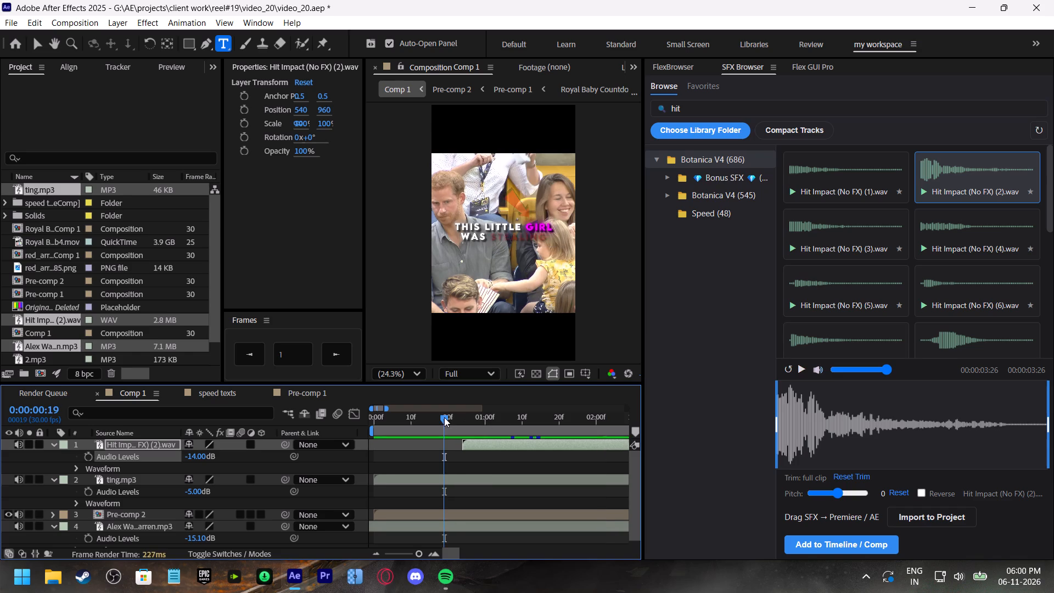
{"action": "scroll", "coordinate": [491, 475], "scroll_direction": "down", "scroll_amount": 2, "text": "shift"}
{"action": "left_click_drag", "start_coordinate": [541, 417], "coordinate": [554, 421]}
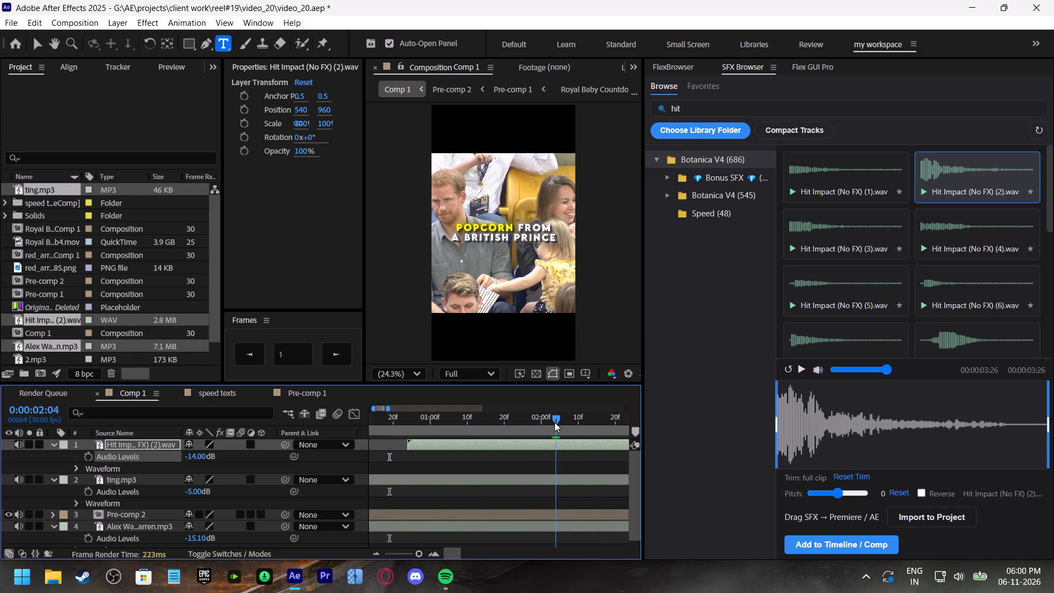
{"action": "left_click", "coordinate": [558, 443]}
{"action": "key", "text": "ctrl+shift+d"}
{"action": "left_click", "coordinate": [559, 443]}
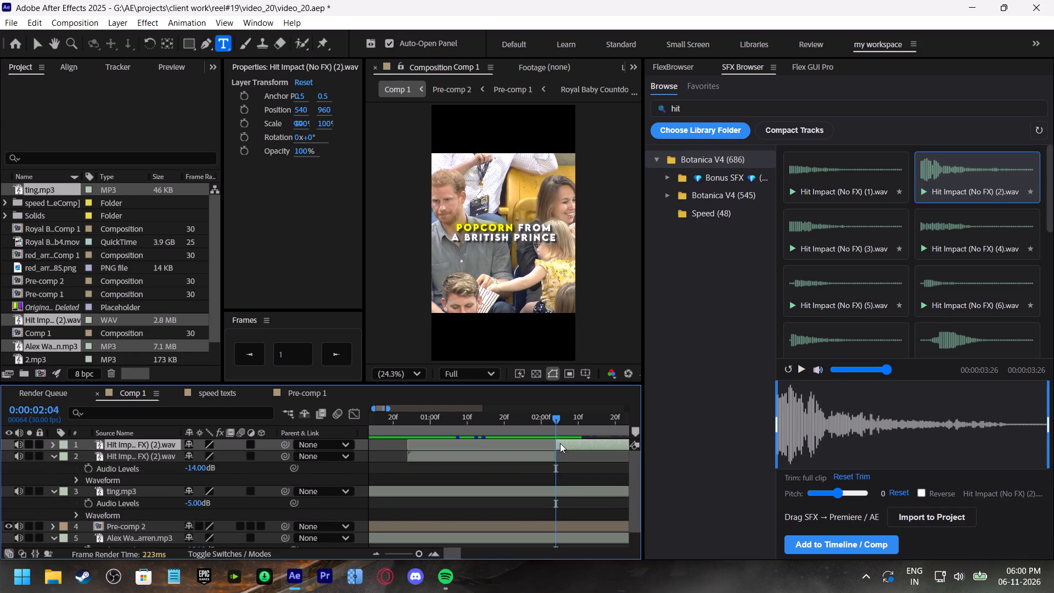
{"action": "key", "text": "BackSpace"}
Save the project and collapse the audio properties of the Hit Impact and ting.mp3 layers.
{"action": "left_click_drag", "start_coordinate": [531, 417], "coordinate": [234, 450]}
{"action": "key", "text": "ctrl+s"}
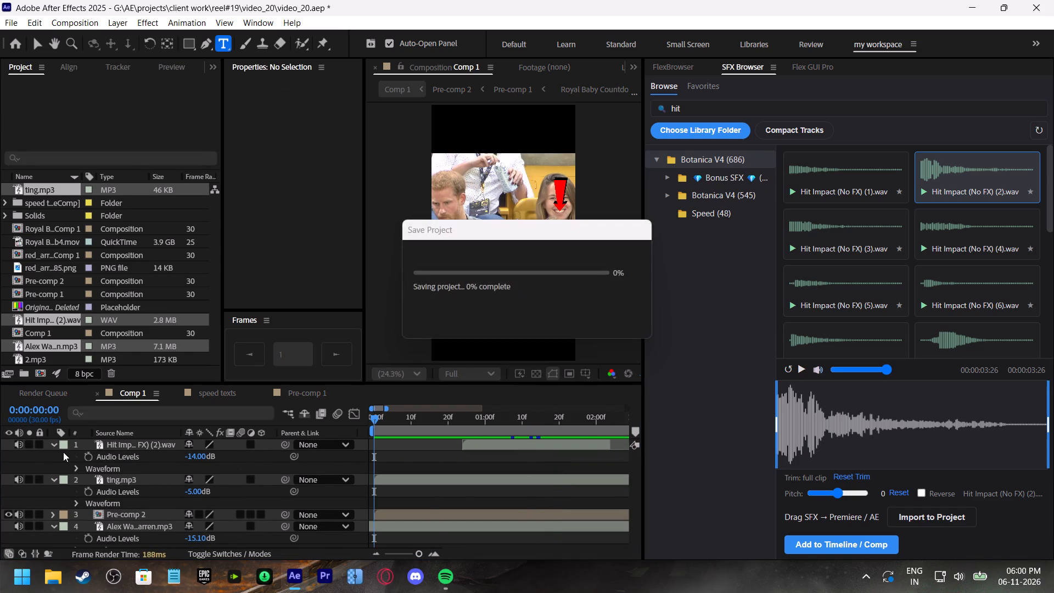
{"action": "left_click", "coordinate": [55, 447]}
{"action": "left_click", "coordinate": [54, 462]}
Play Comp 1 from the start and park the current time on the white flash at 0:00:03:22.
{"action": "left_click_drag", "start_coordinate": [390, 421], "coordinate": [343, 427]}
{"action": "key", "text": "space"}
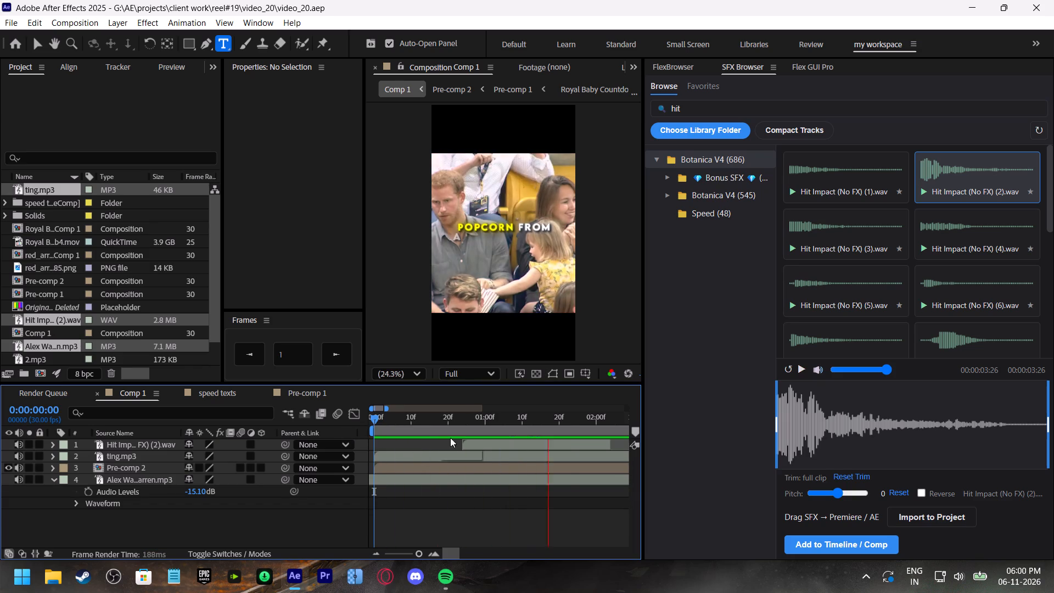
{"action": "scroll", "coordinate": [478, 451], "scroll_direction": "down", "scroll_amount": 4, "text": "shift"}
{"action": "scroll", "coordinate": [543, 456], "scroll_direction": "down", "scroll_amount": 5, "text": "shift"}
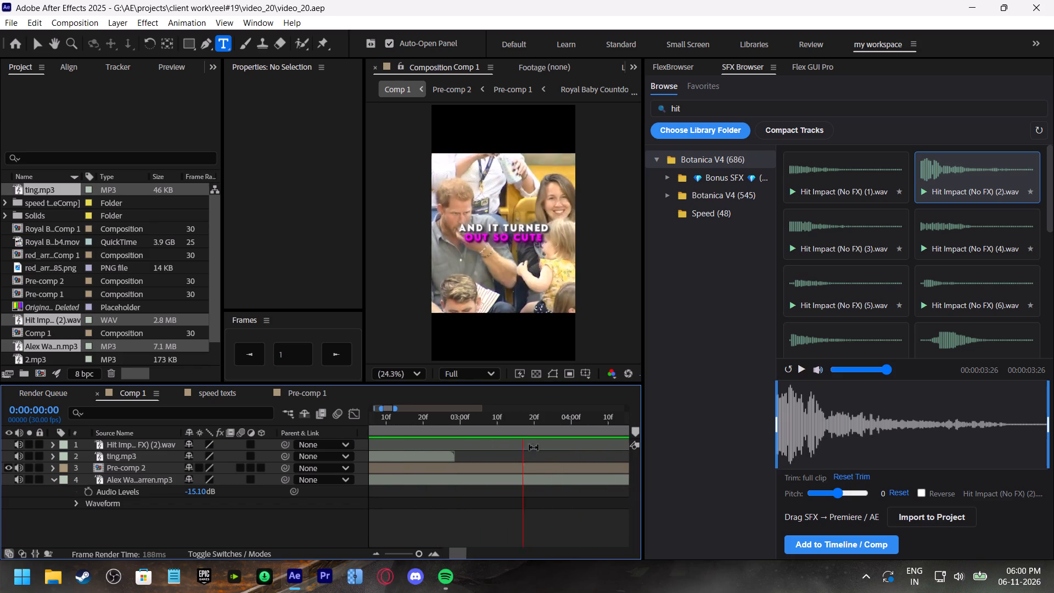
{"action": "left_click", "coordinate": [532, 417]}
{"action": "scroll", "coordinate": [552, 467], "scroll_direction": "down", "scroll_amount": 3, "text": "shift"}
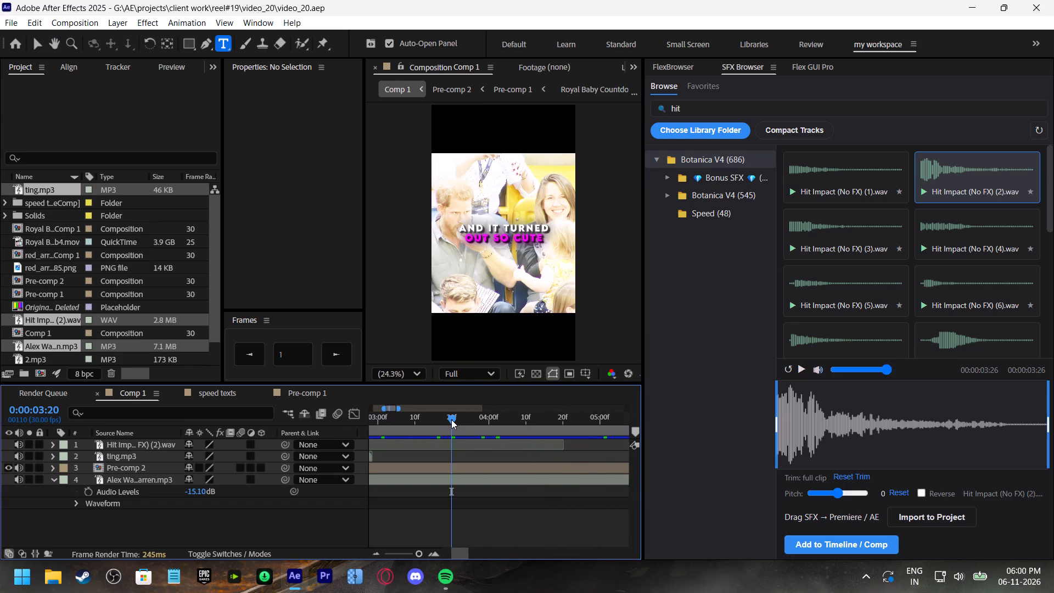
{"action": "left_click_drag", "start_coordinate": [451, 419], "coordinate": [460, 423]}
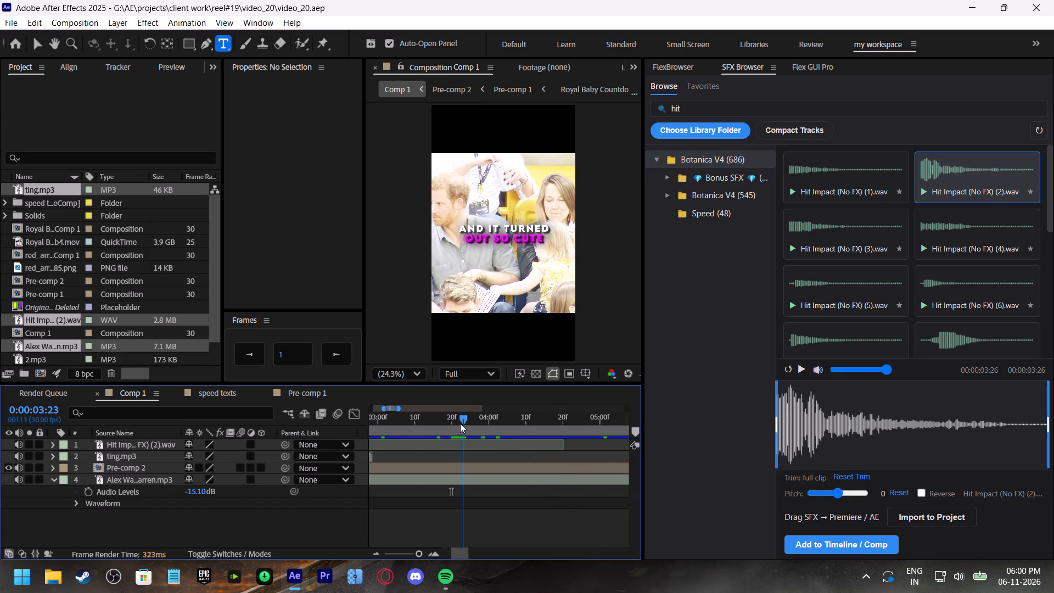
{"action": "left_click_drag", "start_coordinate": [460, 423], "coordinate": [458, 423]}
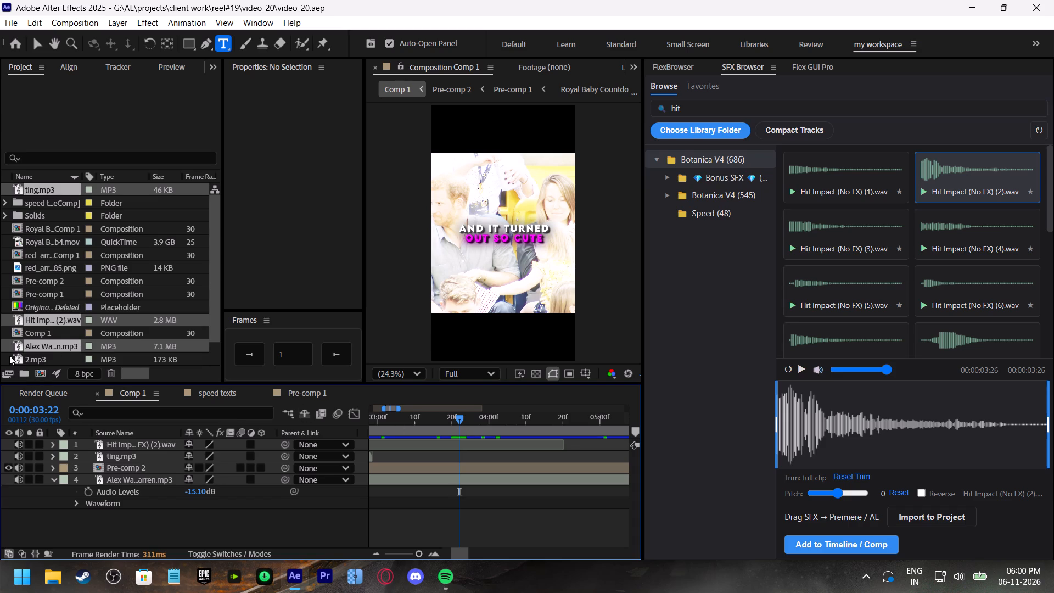
Bring soundreality-whoosh-velocity-383019.mp3 and dragon-studio-simple-whoosh-382724.mp3 from the Downloads folder into Comp 1.
{"action": "left_click", "coordinate": [4, 355]}
{"action": "left_click", "coordinate": [43, 586]}
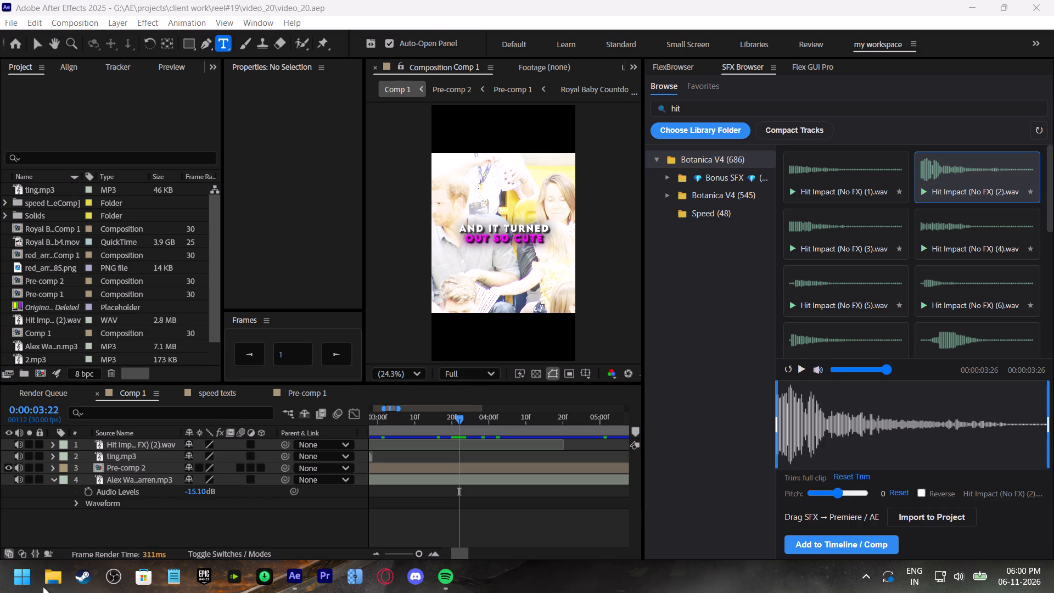
{"action": "left_click", "coordinate": [74, 416]}
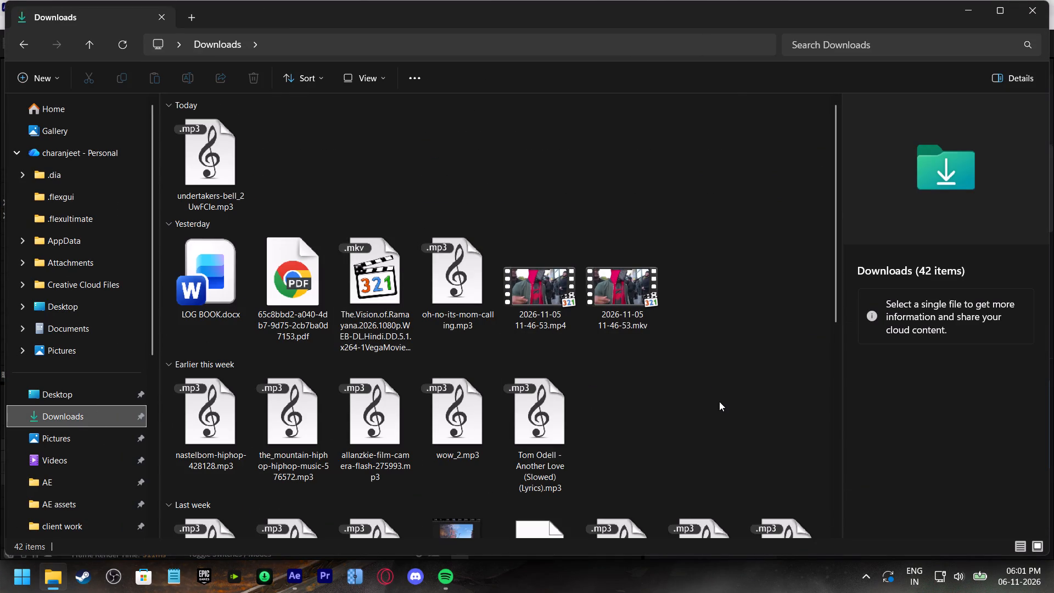
{"action": "scroll", "coordinate": [719, 401], "scroll_direction": "down", "scroll_amount": 2}
{"action": "scroll", "coordinate": [795, 274], "scroll_direction": "up", "scroll_amount": 1}
{"action": "left_click", "coordinate": [792, 277], "text": "ctrl"}
{"action": "left_click", "coordinate": [715, 282], "text": "ctrl"}
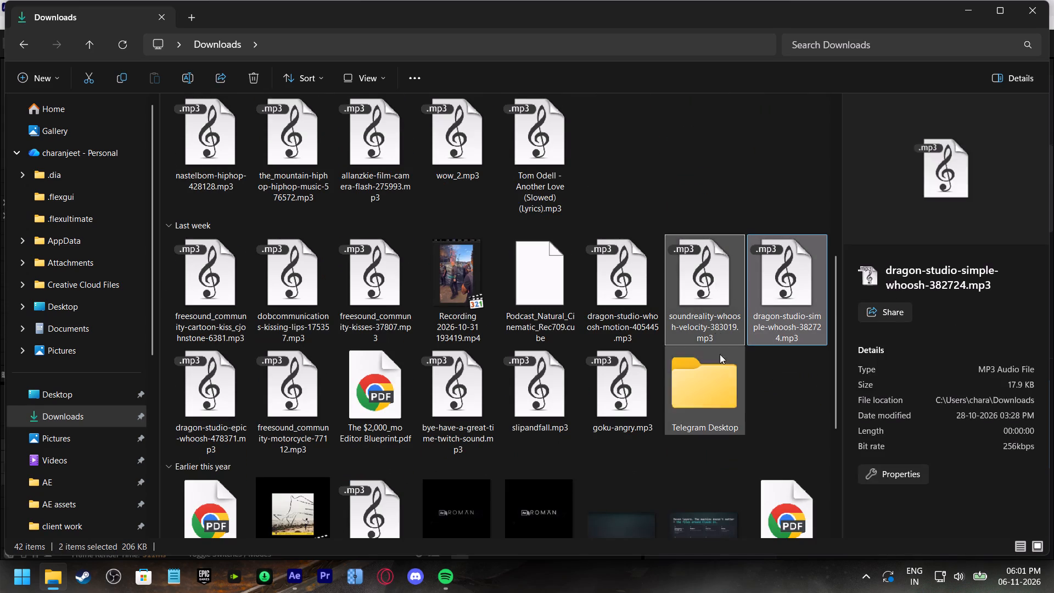
{"action": "left_click_drag", "start_coordinate": [713, 321], "coordinate": [476, 474]}
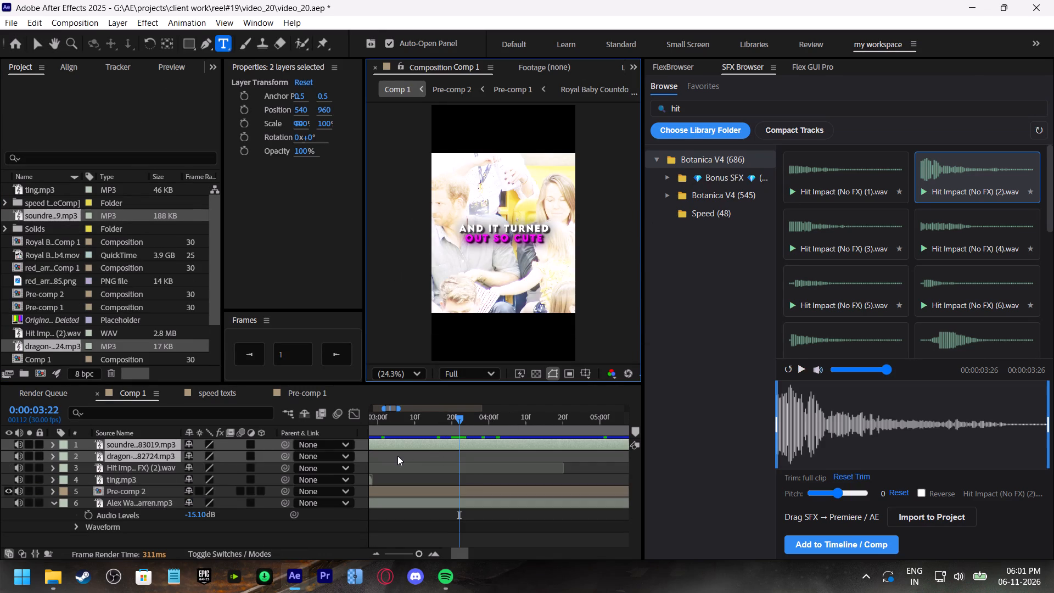
Move both whoosh layers together so they start at about 0:00:03:17, just before the white flash.
{"action": "left_click_drag", "start_coordinate": [402, 444], "coordinate": [552, 449]}
{"action": "left_click_drag", "start_coordinate": [416, 443], "coordinate": [537, 449]}
{"action": "left_click_drag", "start_coordinate": [431, 448], "coordinate": [501, 447]}
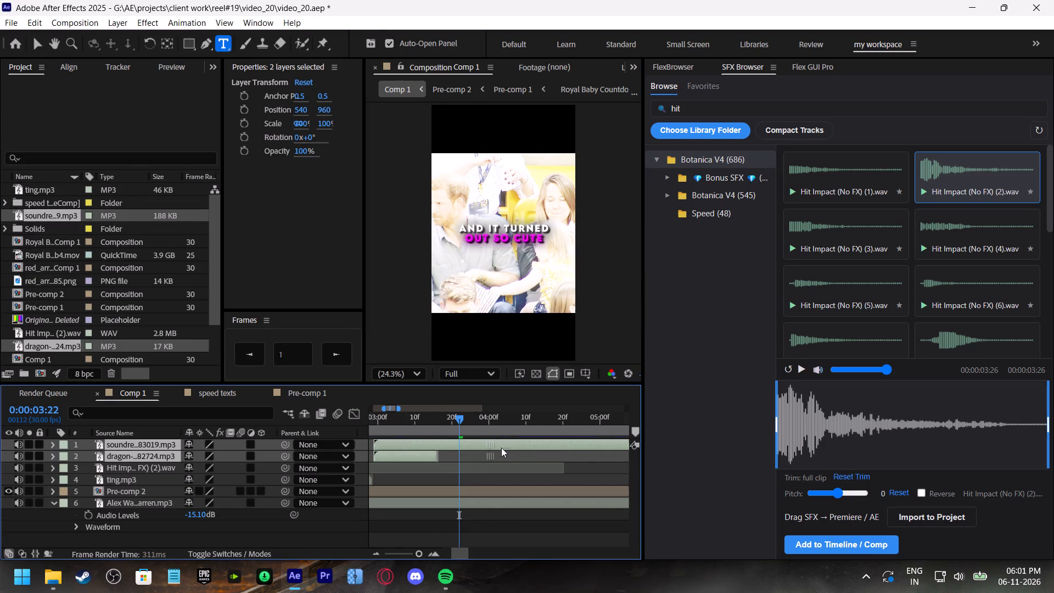
{"action": "left_click_drag", "start_coordinate": [501, 447], "coordinate": [557, 448]}
Mute the soundreality whoosh layer.
{"action": "left_click", "coordinate": [517, 465]}
{"action": "left_click", "coordinate": [515, 445]}
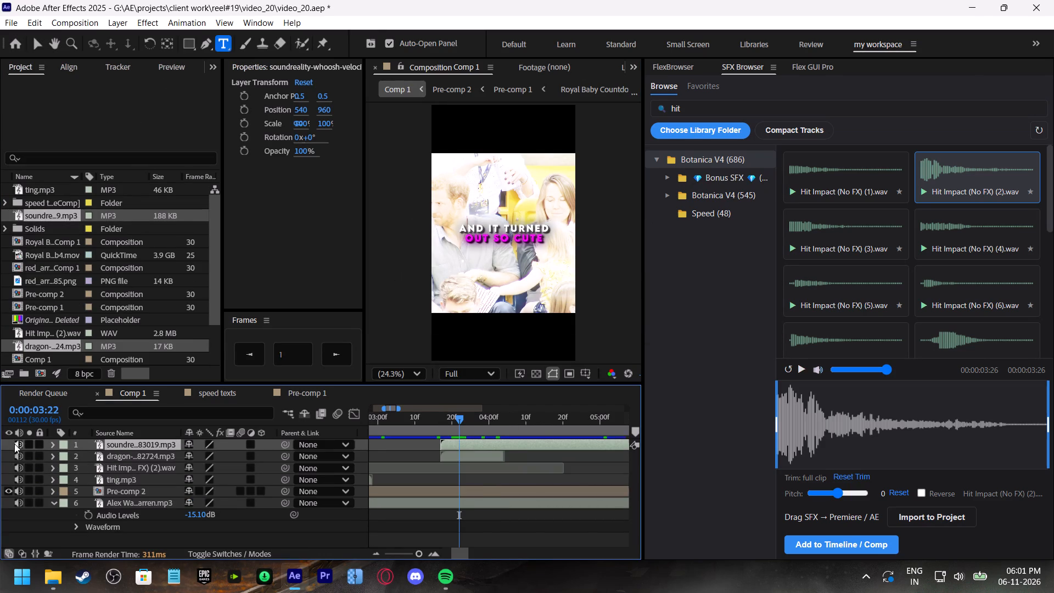
{"action": "left_click", "coordinate": [16, 443]}
Shift the dragon-studio whoosh layer to start at about 0:00:03:19 and play back its timing against the white flash.
{"action": "left_click_drag", "start_coordinate": [454, 455], "coordinate": [475, 460]}
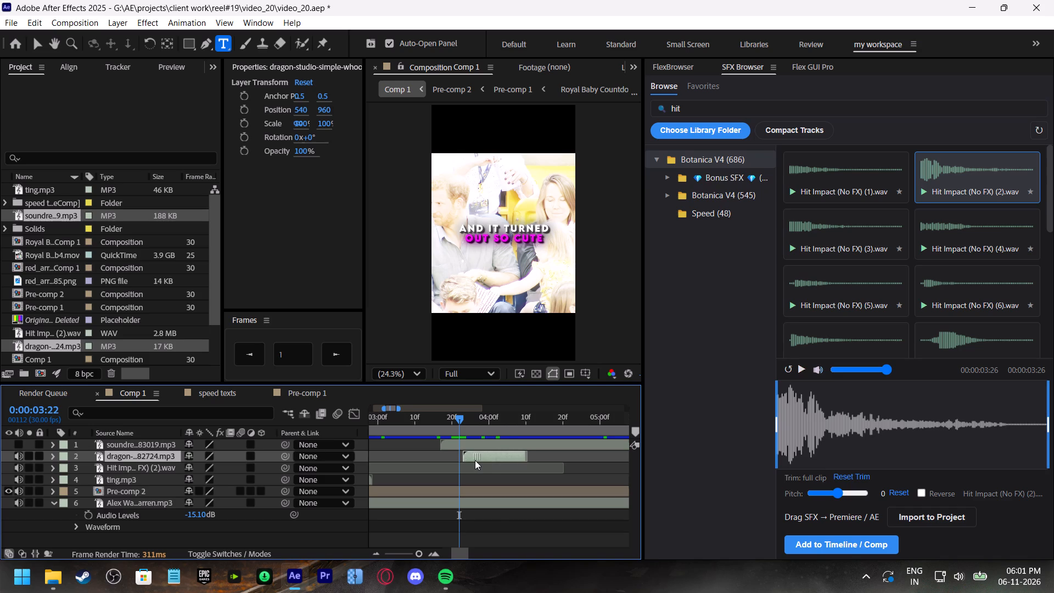
{"action": "left_click_drag", "start_coordinate": [475, 460], "coordinate": [464, 455]}
{"action": "left_click", "coordinate": [436, 415]}
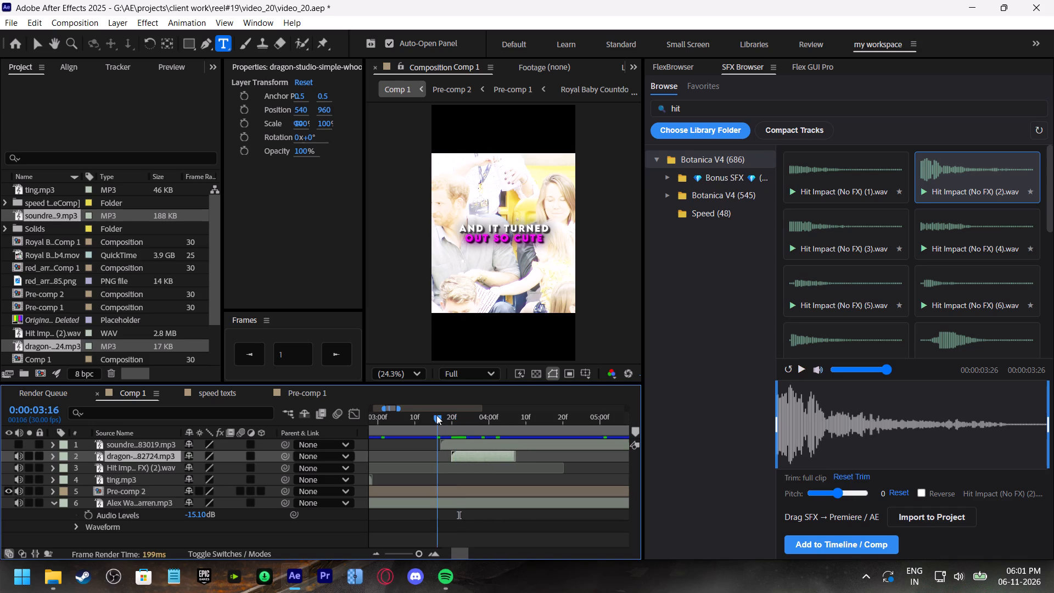
{"action": "key", "text": "space"}
{"action": "left_click", "coordinate": [436, 415]}
{"action": "key", "text": "space"}
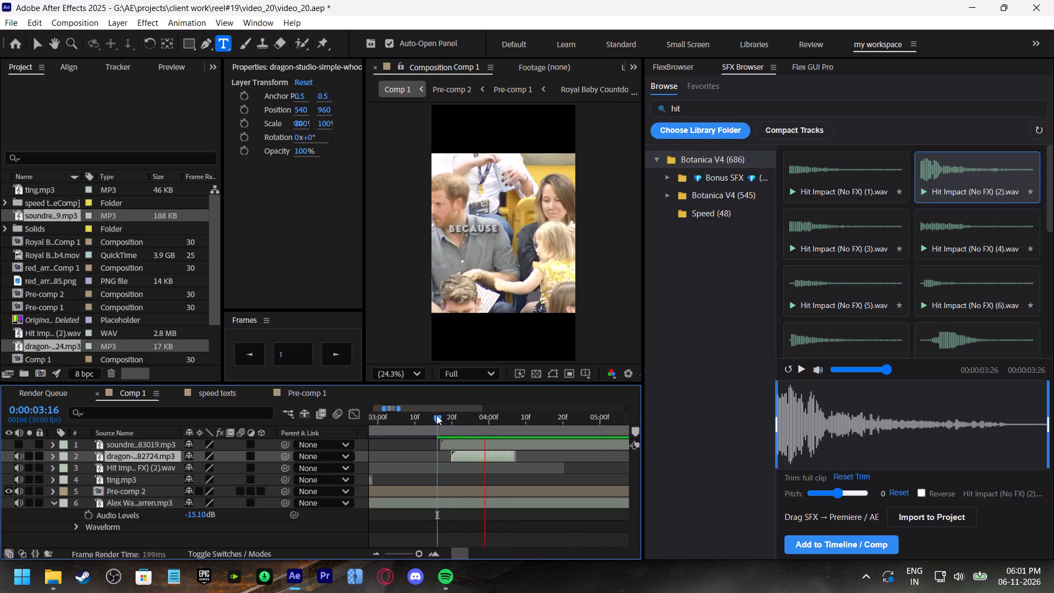
{"action": "left_click", "coordinate": [436, 415]}
{"action": "left_click", "coordinate": [464, 452]}
{"action": "key", "text": "space"}
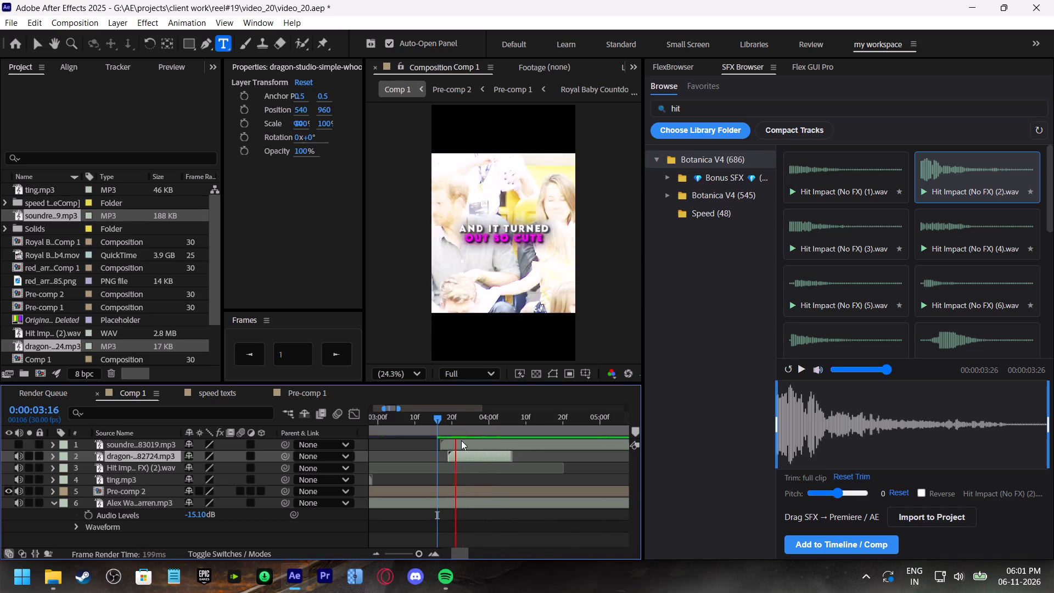
Set the Audio Levels of the dragon-studio whoosh layer to -5 dB.
{"action": "left_click", "coordinate": [427, 417]}
{"action": "left_click", "coordinate": [462, 454]}
{"action": "key", "text": "l"}
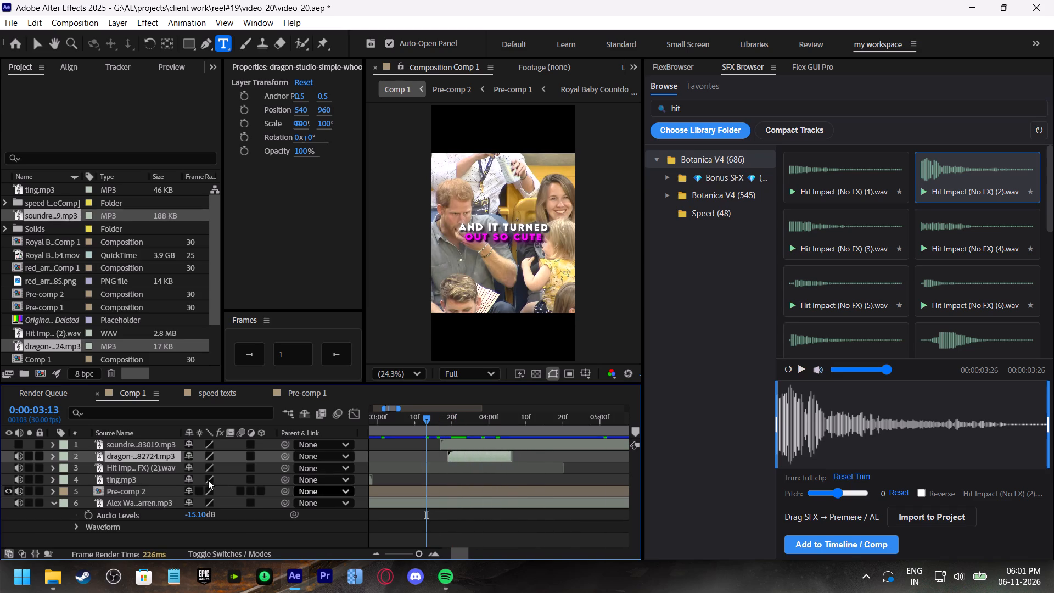
{"action": "left_click", "coordinate": [190, 469]}
{"action": "type", "text": "-5"}
{"action": "left_click", "coordinate": [231, 477]}
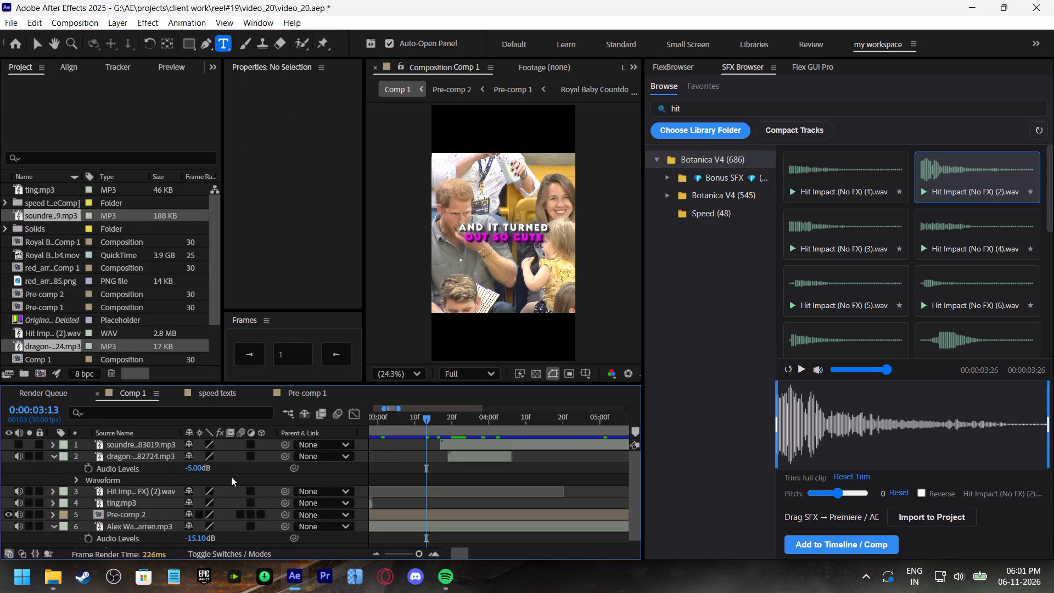
{"action": "left_click", "coordinate": [57, 455]}
Save the project.
{"action": "key", "text": "ctrl+s"}
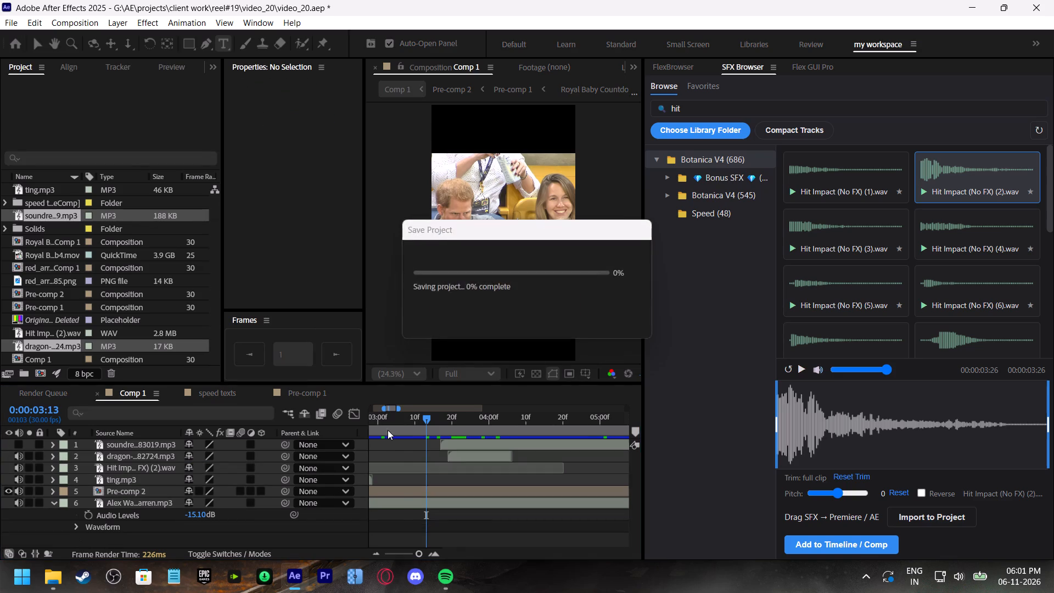
Play back Comp 1 from 0:00:03:07 to check the whoosh level and look for the next flash that needs a sound.
{"action": "left_click", "coordinate": [405, 421]}
{"action": "key", "text": "space"}
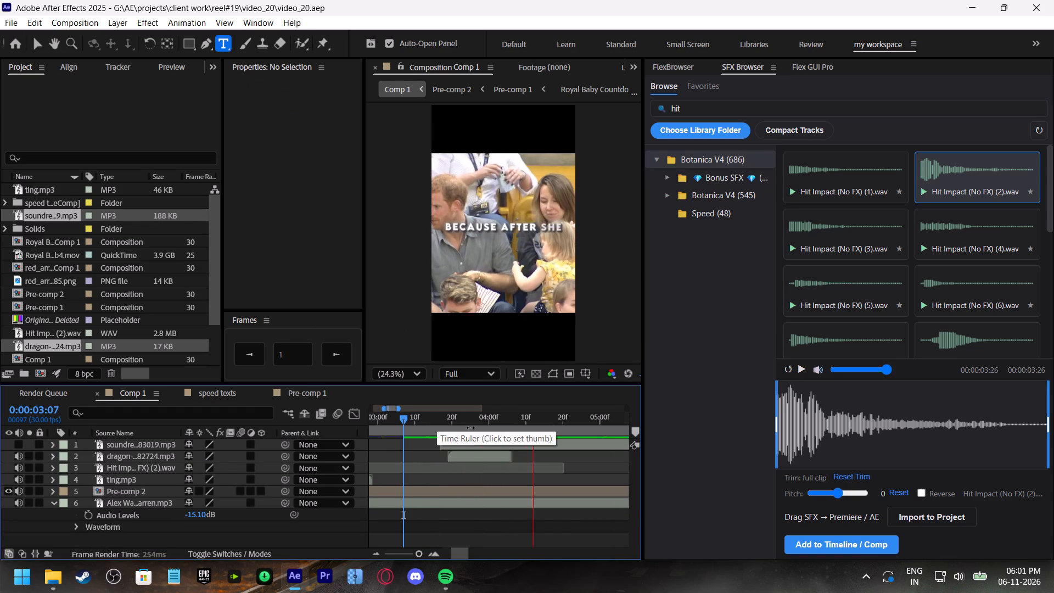
{"action": "scroll", "coordinate": [481, 457], "scroll_direction": "down", "scroll_amount": 14, "text": "shift"}
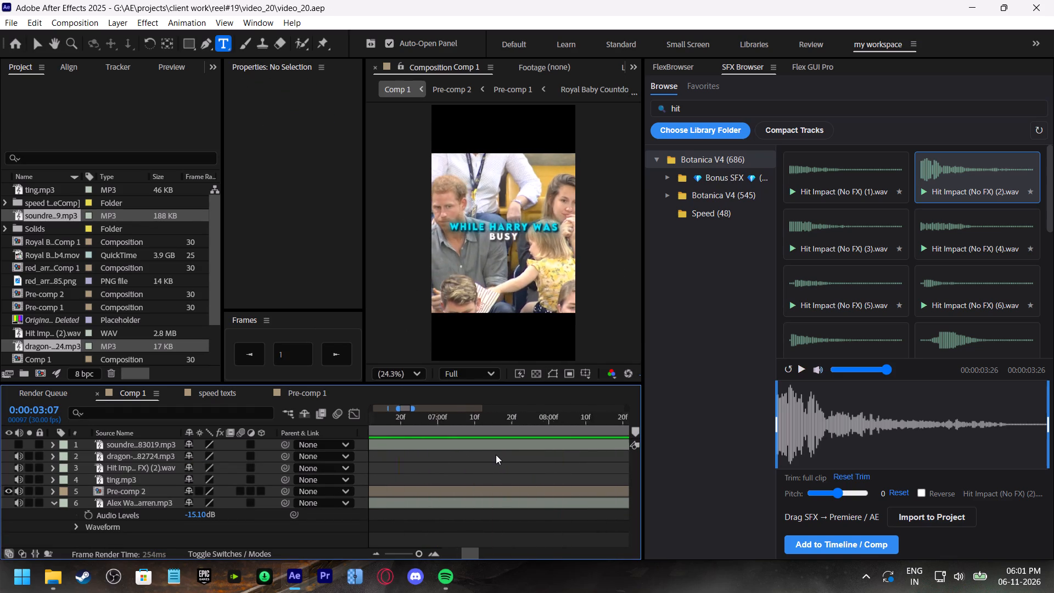
{"action": "scroll", "coordinate": [496, 455], "scroll_direction": "down", "scroll_amount": 9, "text": "shift"}
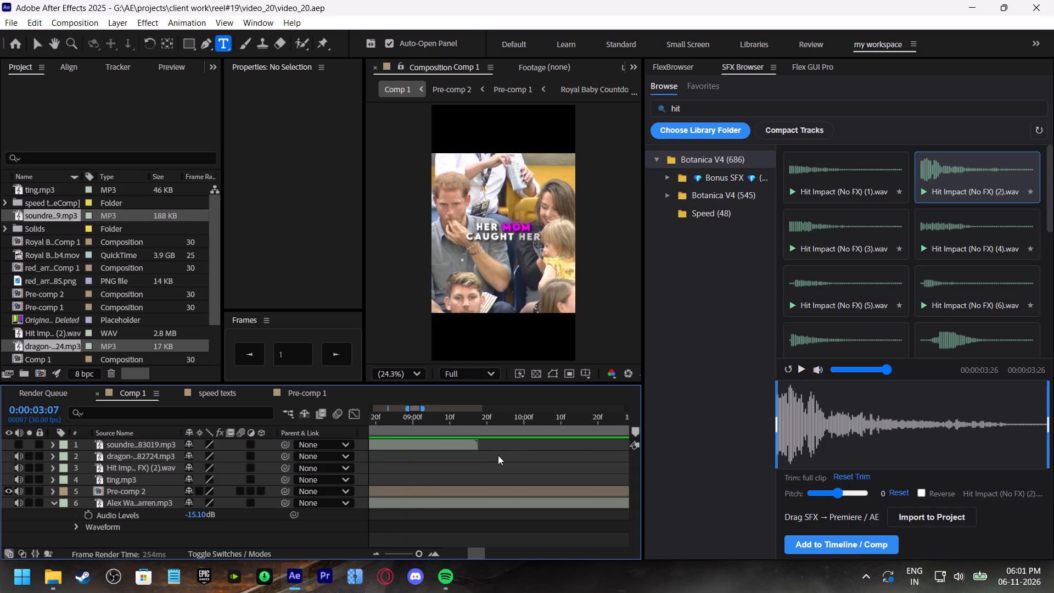
{"action": "left_click_drag", "start_coordinate": [419, 551], "coordinate": [411, 549]}
Search the sound library for "shutt" and add the Camera Shutter Sound Effect at 0:00:10:04, trimmed to start at 00:00:00:06.
{"action": "left_click", "coordinate": [494, 415]}
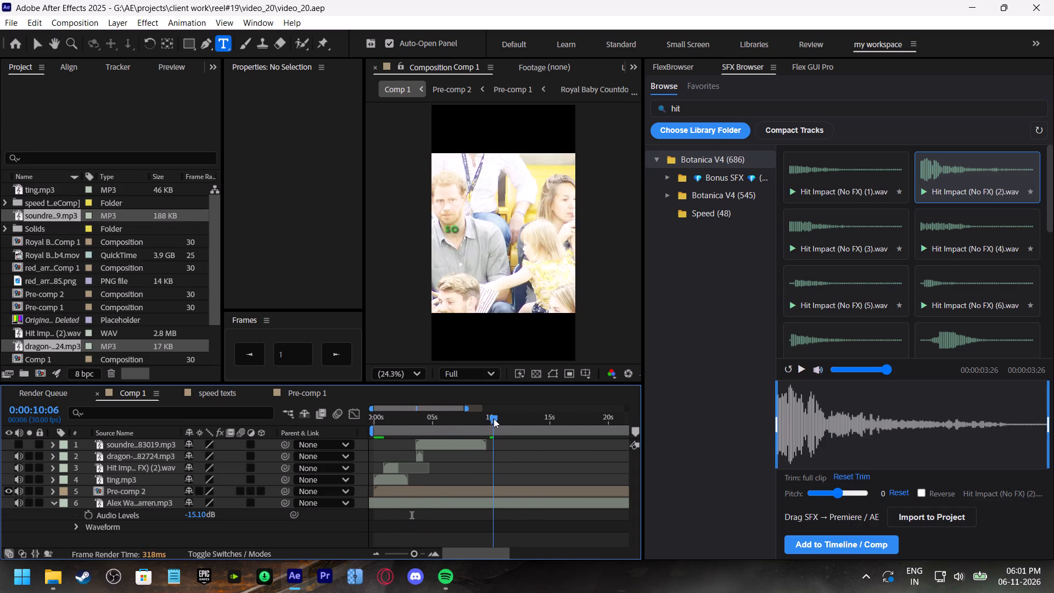
{"action": "double_click", "coordinate": [744, 108]}
{"action": "type", "text": "shutt"}
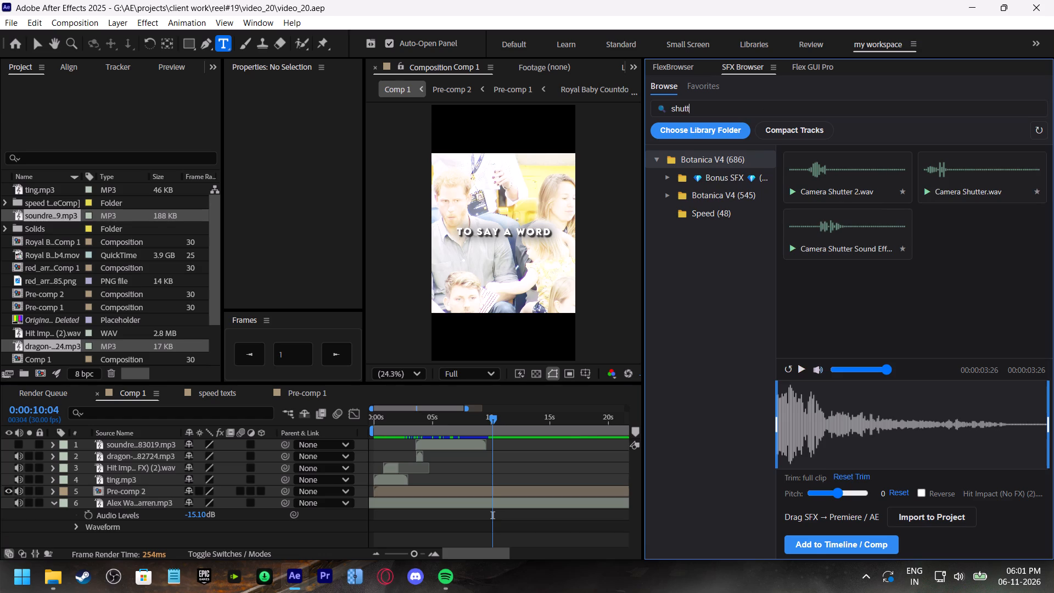
{"action": "left_click", "coordinate": [821, 237]}
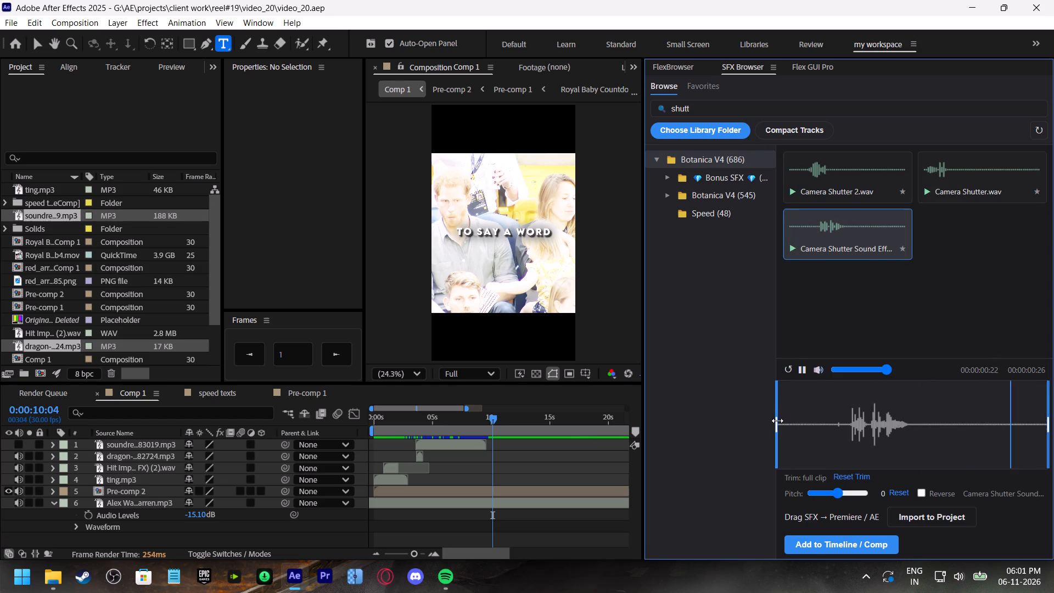
{"action": "left_click_drag", "start_coordinate": [778, 421], "coordinate": [798, 430]}
{"action": "left_click_drag", "start_coordinate": [775, 422], "coordinate": [829, 427]}
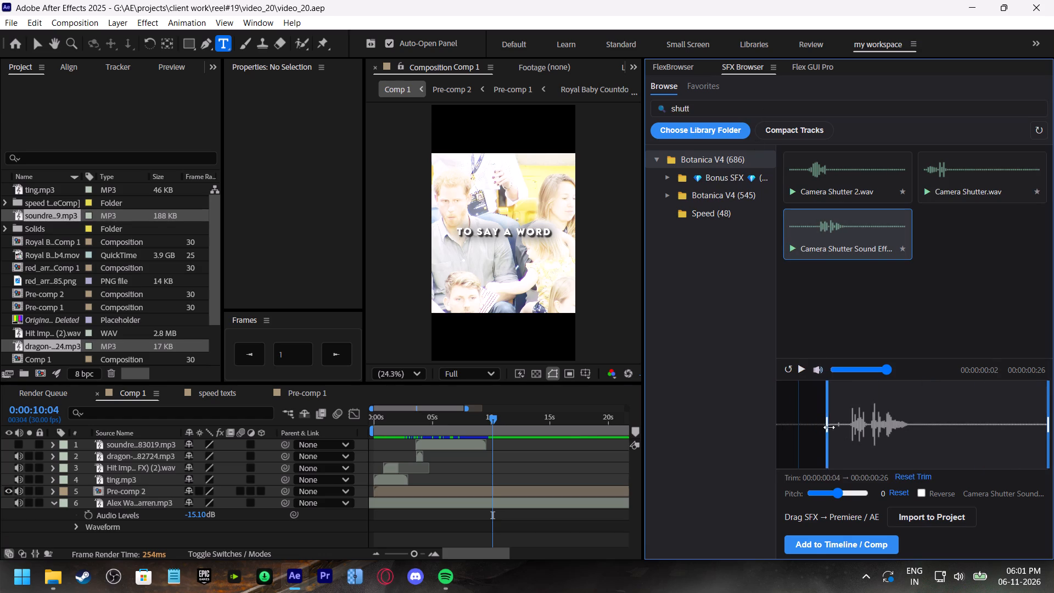
{"action": "left_click_drag", "start_coordinate": [829, 427], "coordinate": [848, 438]}
{"action": "left_click", "coordinate": [811, 549]}
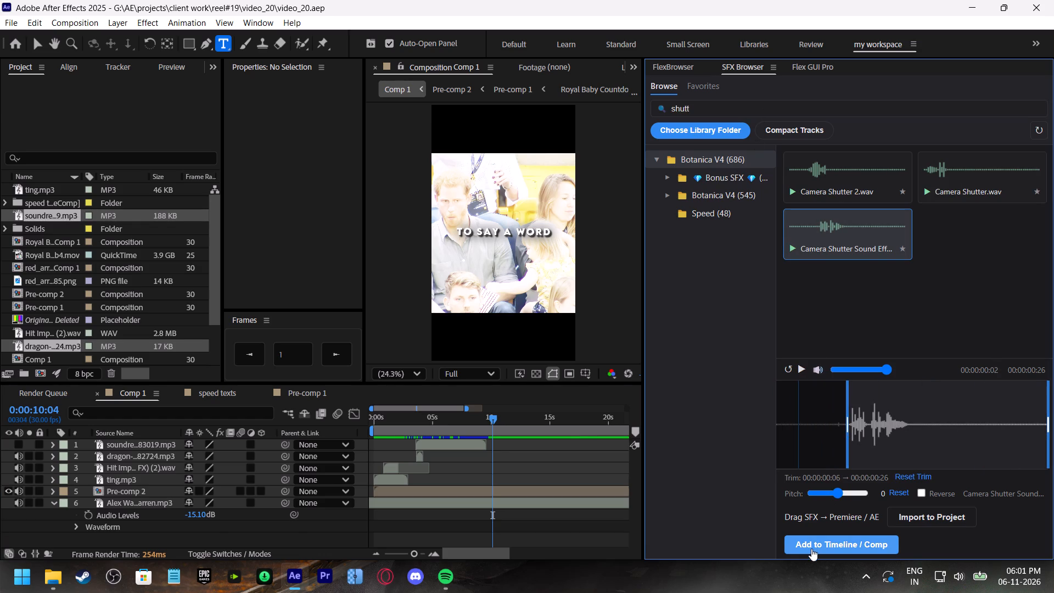
Play back from about 0:00:09:15 to check the camera shutter sound against the white flash.
{"action": "left_click", "coordinate": [485, 424]}
{"action": "key", "text": "space"}
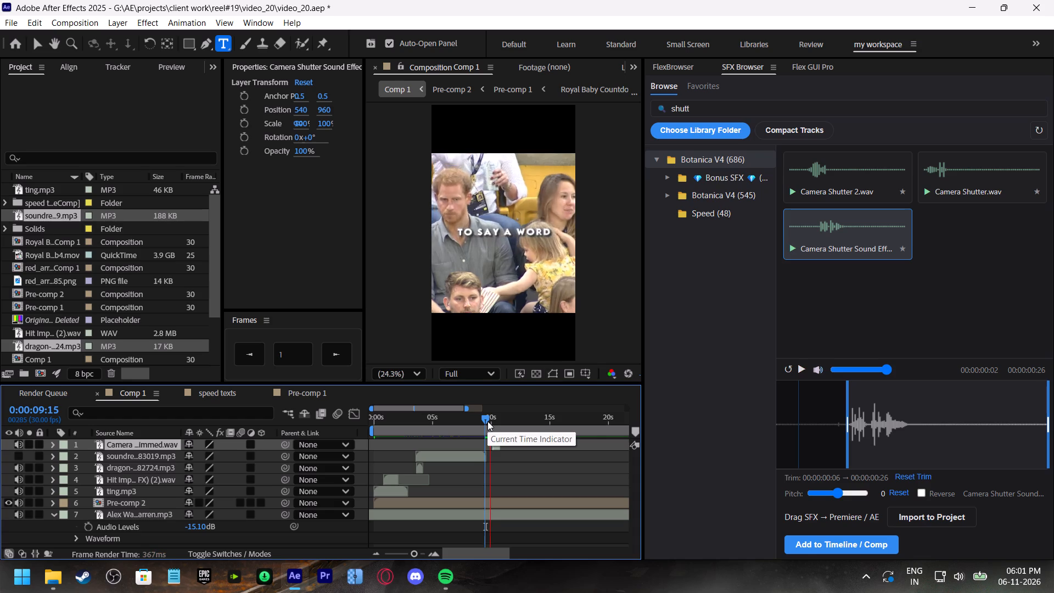
{"action": "left_click", "coordinate": [487, 421]}
{"action": "key", "text": "space"}
{"action": "left_click", "coordinate": [490, 420]}
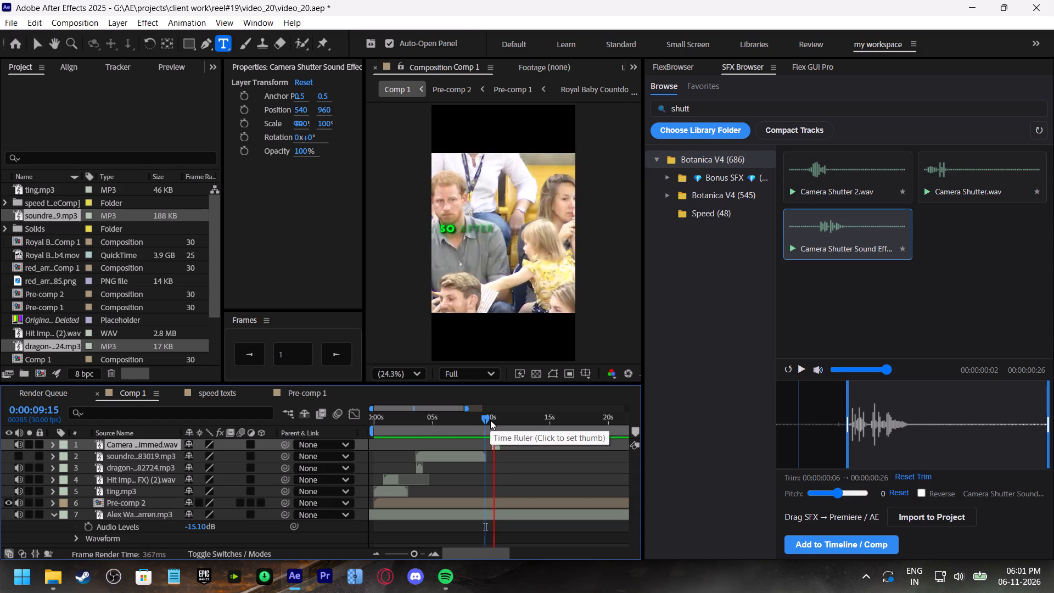
Set the Audio Levels of the camera shutter layer to -5 dB.
{"action": "left_click", "coordinate": [502, 445]}
{"action": "key", "text": "l"}
{"action": "left_click", "coordinate": [196, 455]}
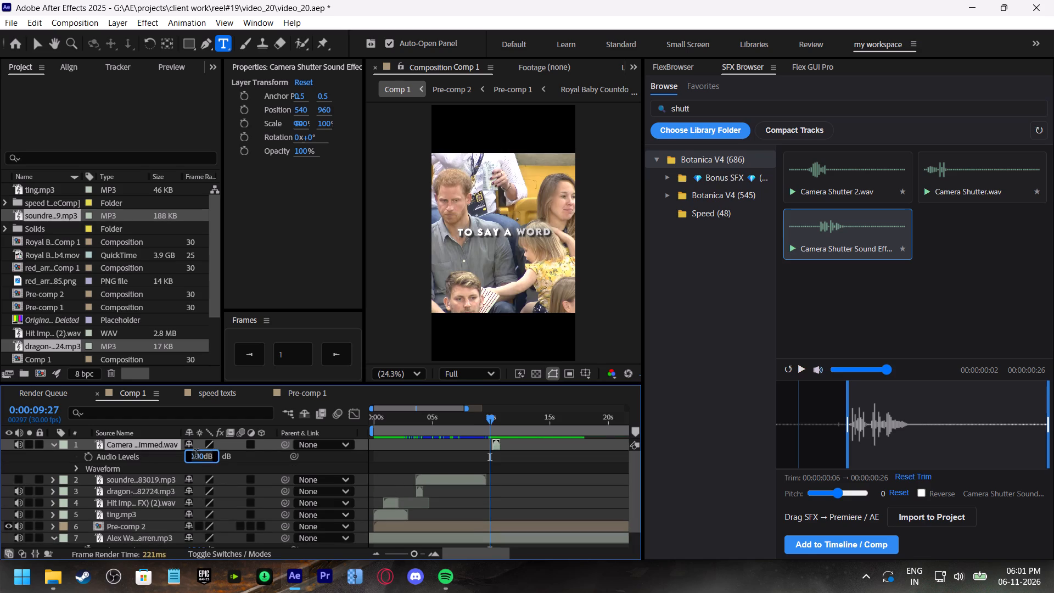
{"action": "type", "text": "-5"}
{"action": "left_click", "coordinate": [250, 460]}
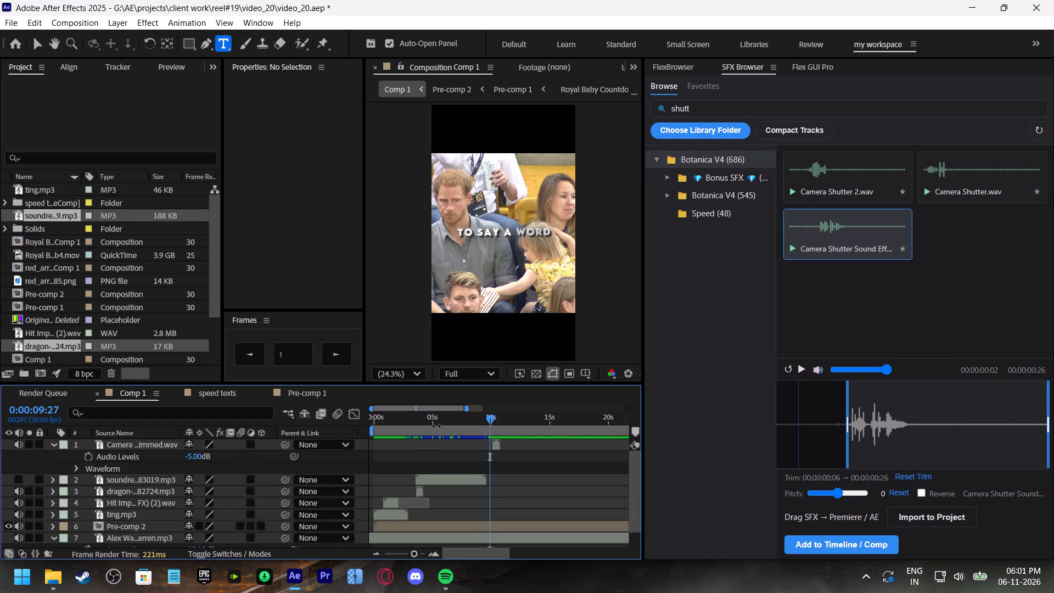
{"action": "left_click", "coordinate": [54, 446]}
Play back from 0:00:09:27 and place the playhead at 0:00:13:19, on the green flash with the caption AND.
{"action": "key", "text": "space"}
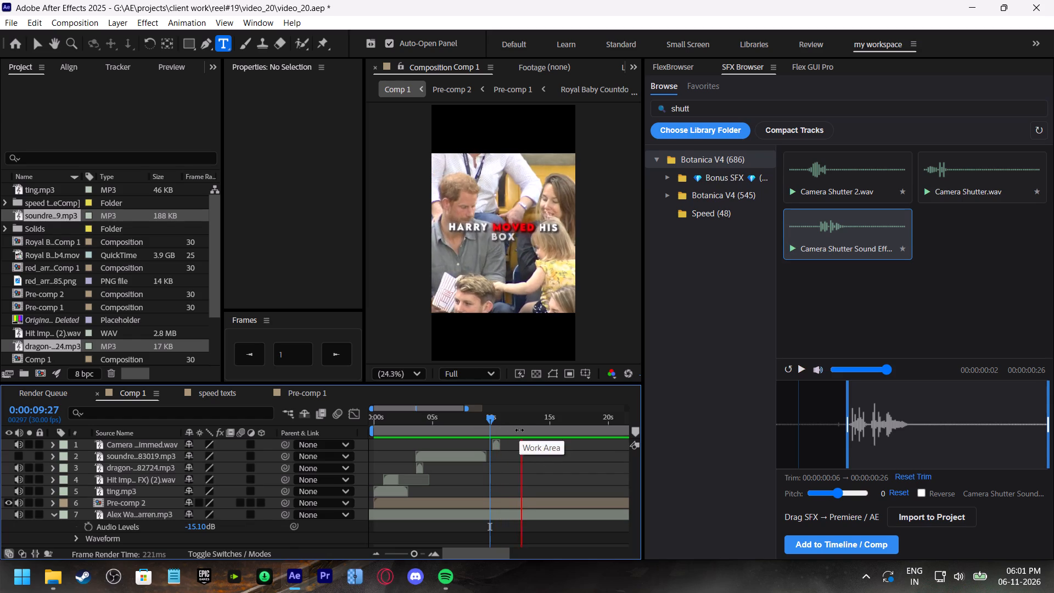
{"action": "scroll", "coordinate": [546, 465], "scroll_direction": "down", "scroll_amount": 1, "text": "shift"}
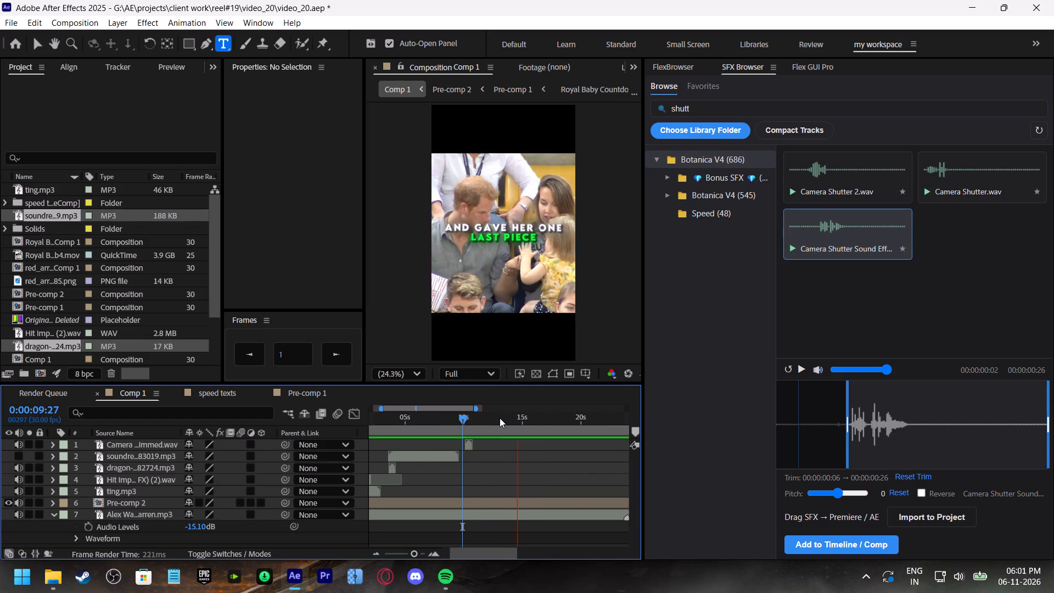
{"action": "left_click_drag", "start_coordinate": [499, 417], "coordinate": [505, 423]}
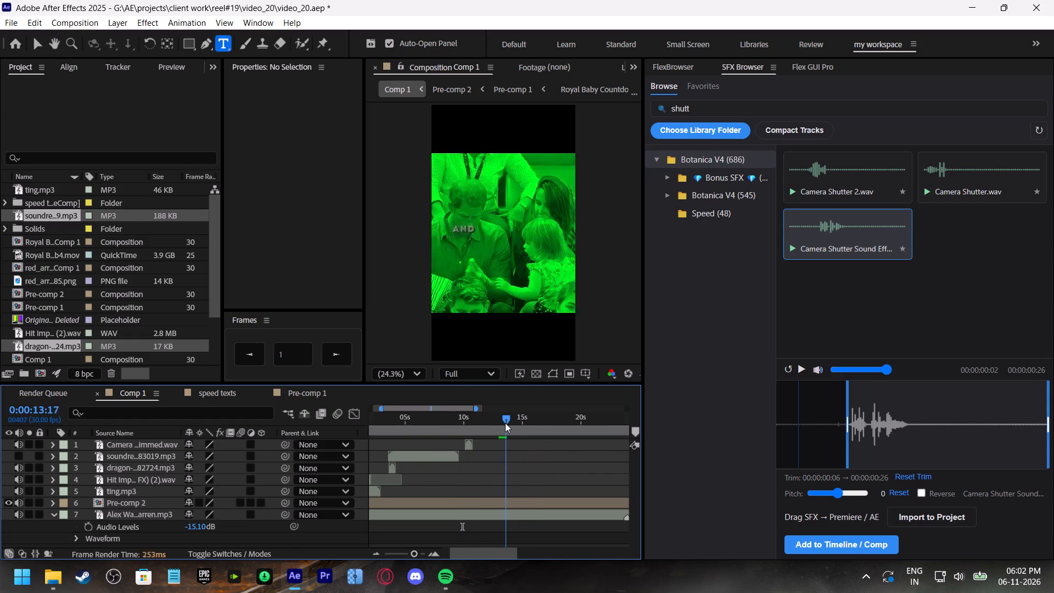
{"action": "left_click_drag", "start_coordinate": [505, 423], "coordinate": [506, 423]}
Clear the sound search and audition effects at the end of the Speed folder, including wrong_5, violin-screech-meme and the u_tmz2ks56ex cinematic sound.
{"action": "double_click", "coordinate": [715, 108]}
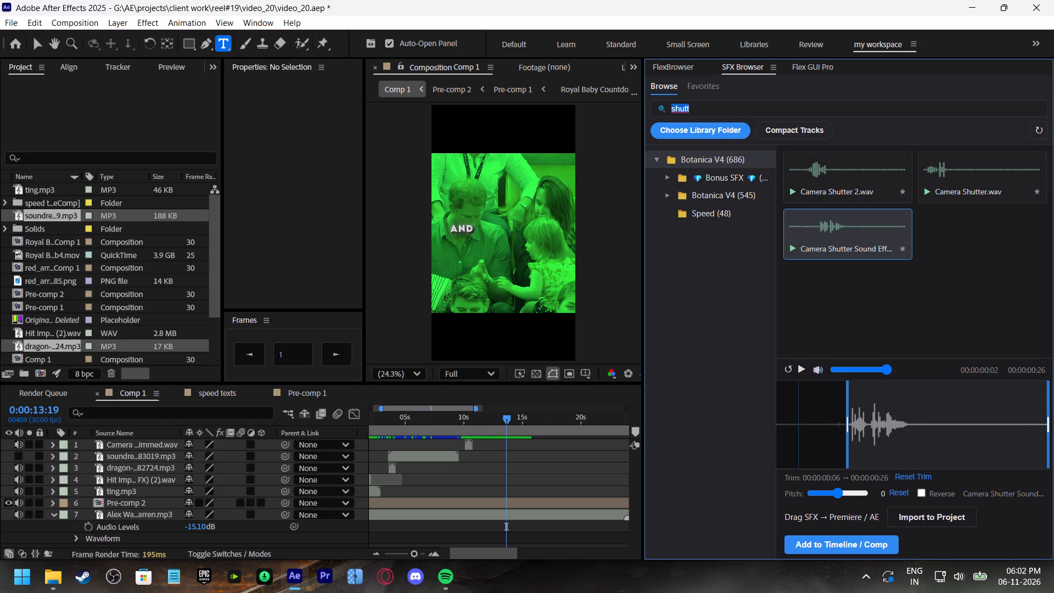
{"action": "key", "text": "BackSpace"}
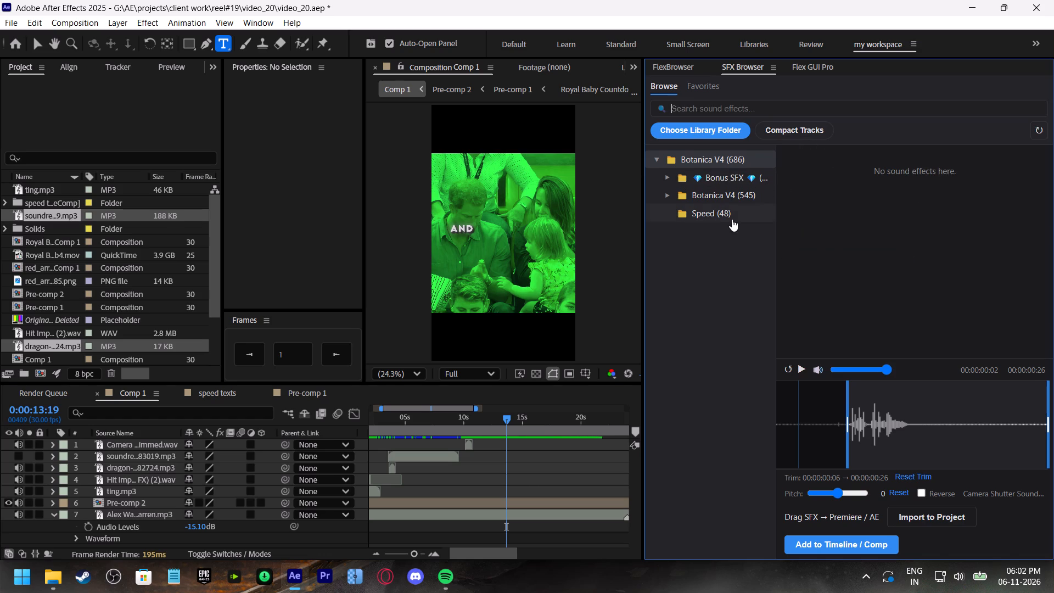
{"action": "left_click", "coordinate": [728, 214]}
{"action": "scroll", "coordinate": [902, 243], "scroll_direction": "down", "scroll_amount": 15}
{"action": "scroll", "coordinate": [902, 243], "scroll_direction": "down", "scroll_amount": 8}
{"action": "left_click", "coordinate": [945, 331]}
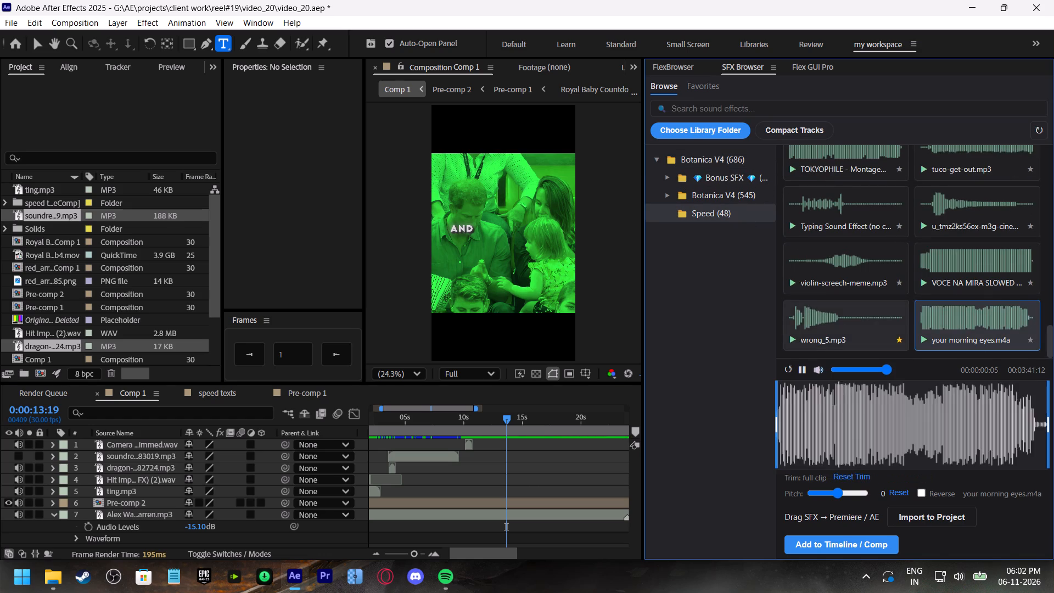
{"action": "left_click", "coordinate": [819, 332]}
{"action": "left_click", "coordinate": [848, 265]}
{"action": "scroll", "coordinate": [918, 328], "scroll_direction": "up", "scroll_amount": 2}
{"action": "left_click", "coordinate": [943, 222]}
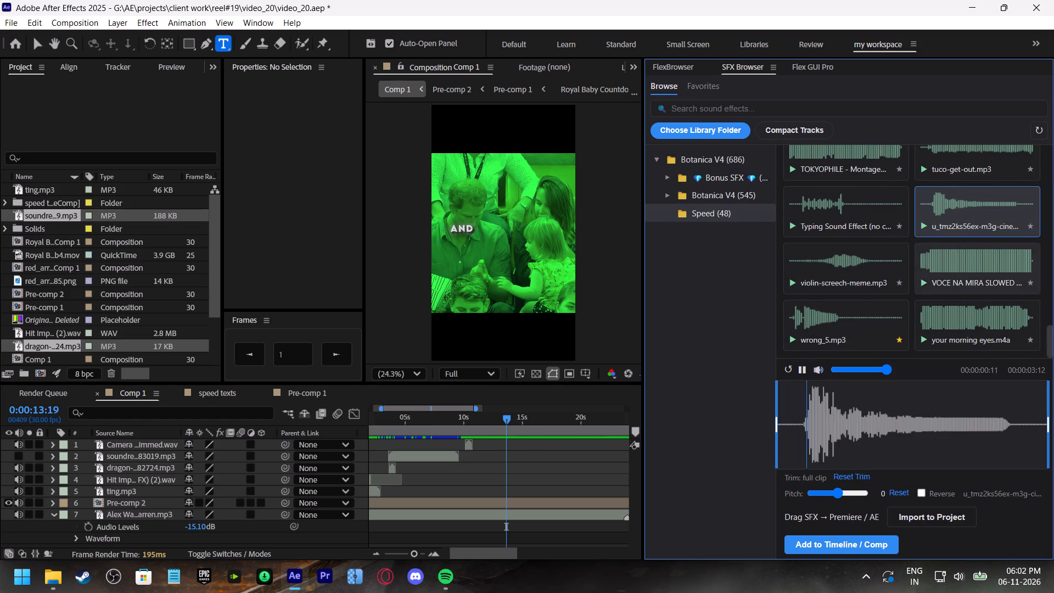
Audition the Speed folder's ting, thud, taco-bell-bong, suspense huh, sneekey and spongebob-sad-song sounds for the green flash.
{"action": "scroll", "coordinate": [920, 267], "scroll_direction": "up", "scroll_amount": 4}
{"action": "left_click", "coordinate": [949, 316]}
{"action": "left_click", "coordinate": [861, 320]}
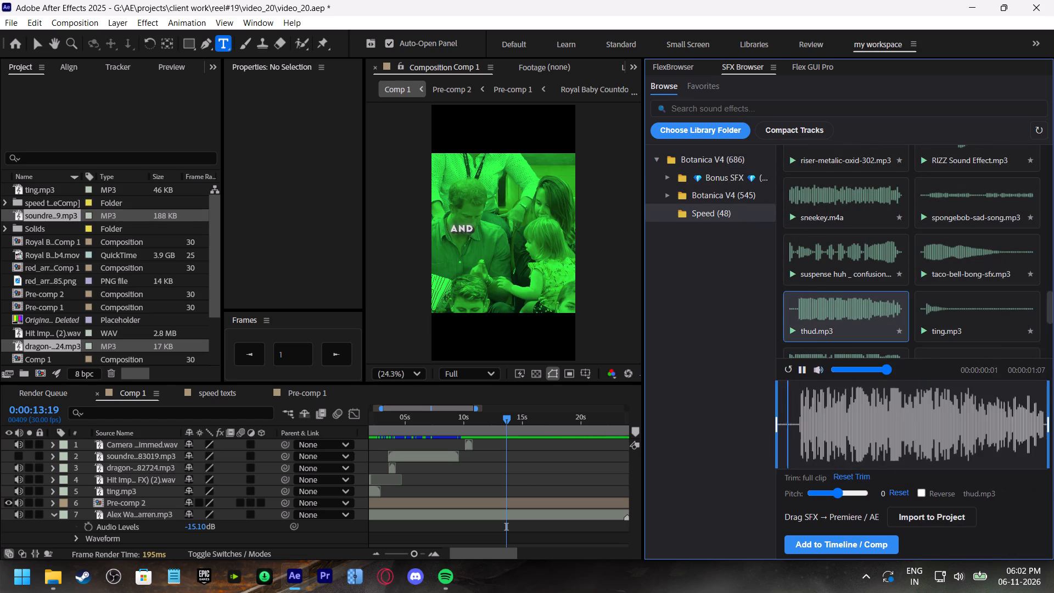
{"action": "left_click", "coordinate": [947, 260]}
{"action": "left_click", "coordinate": [859, 259]}
{"action": "scroll", "coordinate": [883, 286], "scroll_direction": "up", "scroll_amount": 1}
{"action": "left_click", "coordinate": [843, 423]}
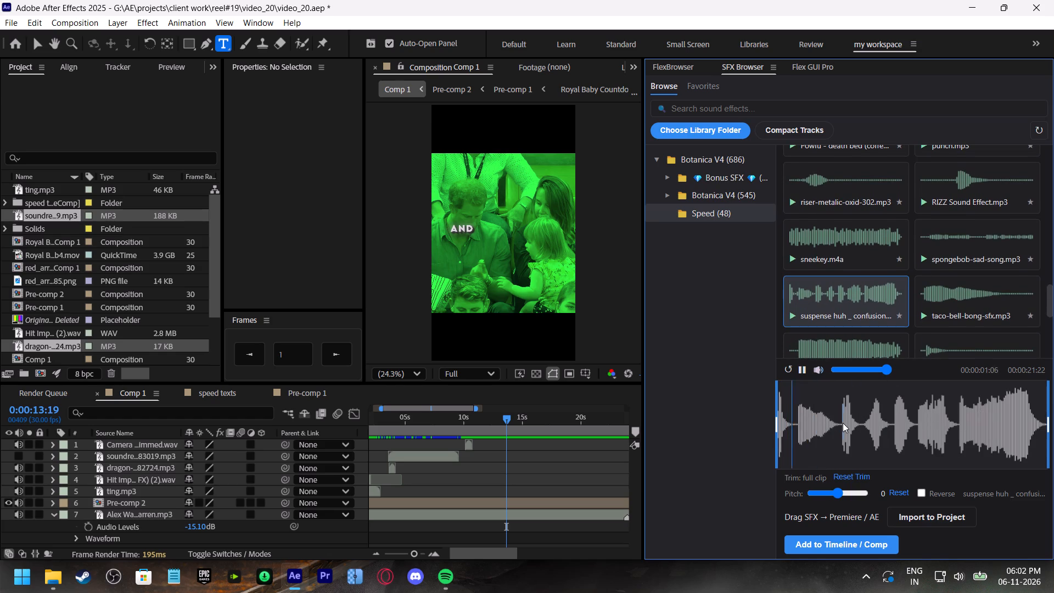
{"action": "left_click", "coordinate": [857, 248]}
{"action": "left_click", "coordinate": [944, 249]}
Audition the Speed folder's riser-metalic, RIZZ, punch, popular anime, ocean-meme and Mouse Click sounds for the green flash.
{"action": "scroll", "coordinate": [944, 249], "scroll_direction": "up", "scroll_amount": 1}
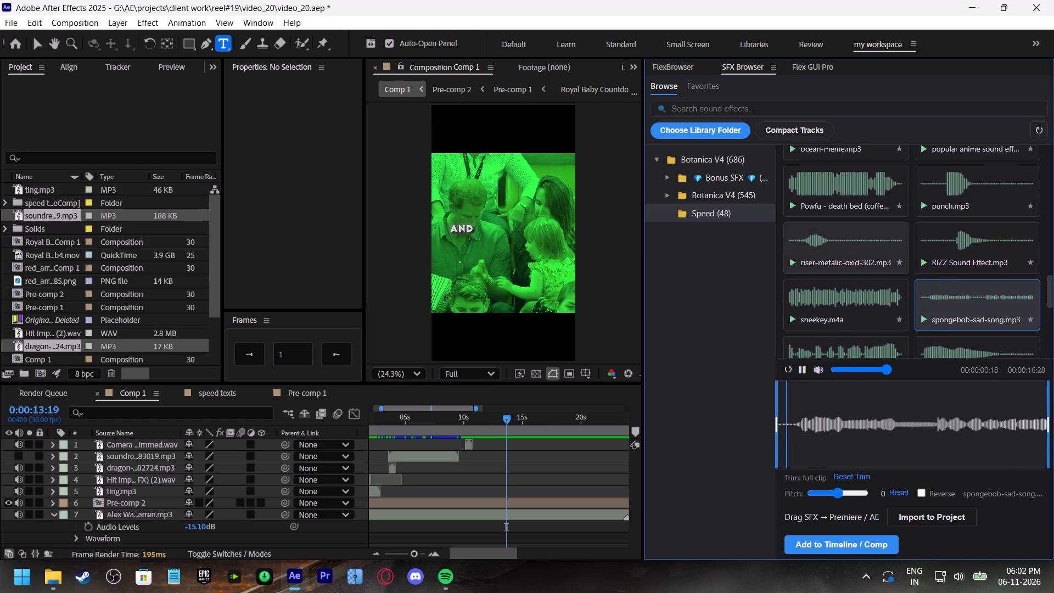
{"action": "scroll", "coordinate": [907, 271], "scroll_direction": "up", "scroll_amount": 1}
{"action": "left_click", "coordinate": [873, 262]}
{"action": "left_click", "coordinate": [958, 258]}
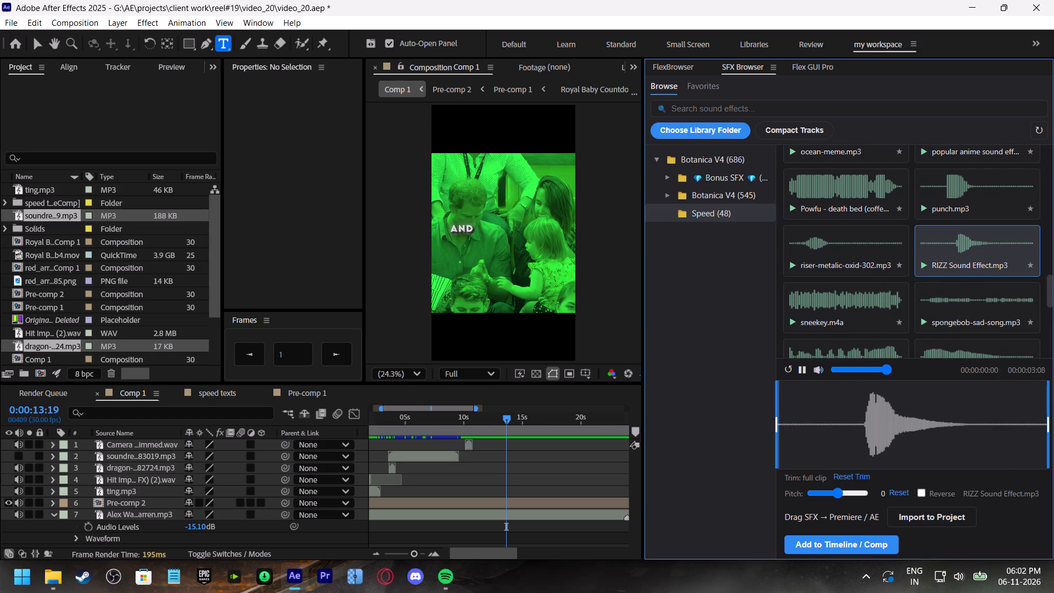
{"action": "left_click", "coordinate": [956, 196]}
{"action": "scroll", "coordinate": [951, 270], "scroll_direction": "up", "scroll_amount": 1}
{"action": "left_click", "coordinate": [951, 243]}
{"action": "left_click", "coordinate": [844, 245]}
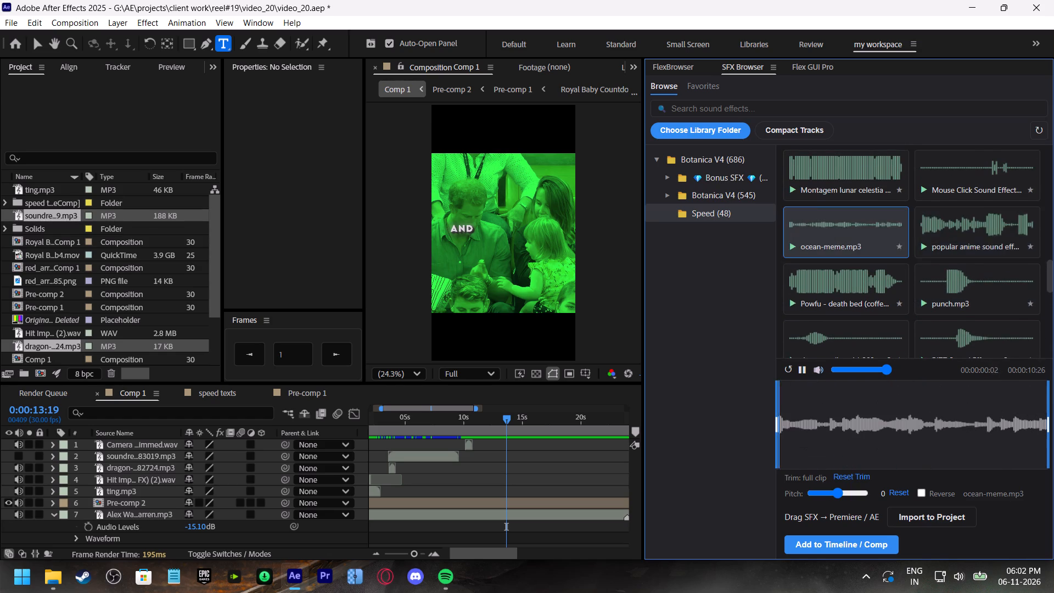
{"action": "scroll", "coordinate": [870, 249], "scroll_direction": "up", "scroll_amount": 1}
{"action": "left_click", "coordinate": [952, 245]}
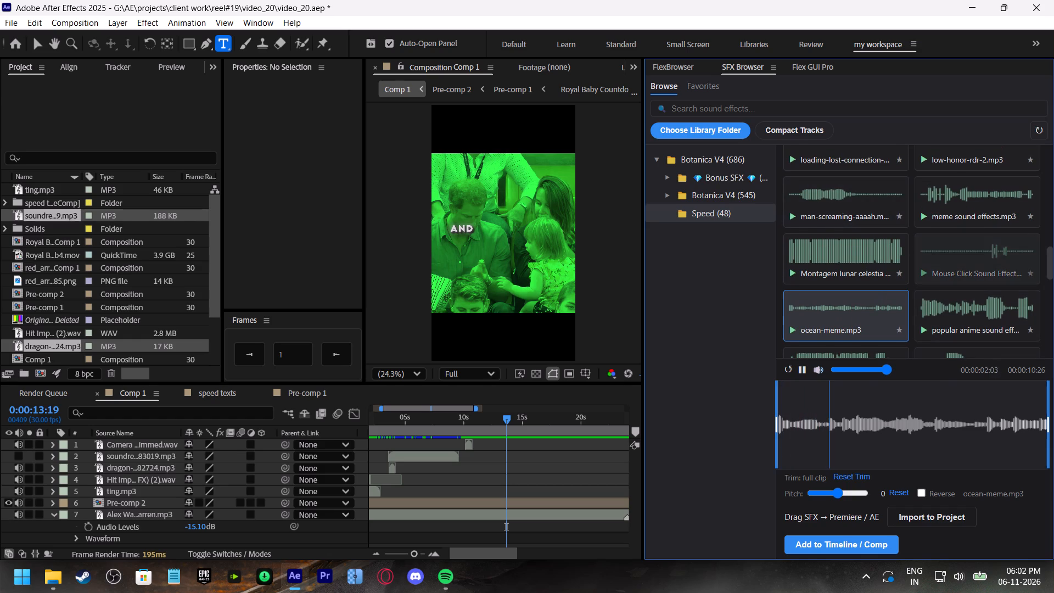
Open the pinned myinstants site in a new FlexBrowser tab and search it for "cartoon" sounds.
{"action": "left_click", "coordinate": [657, 67]}
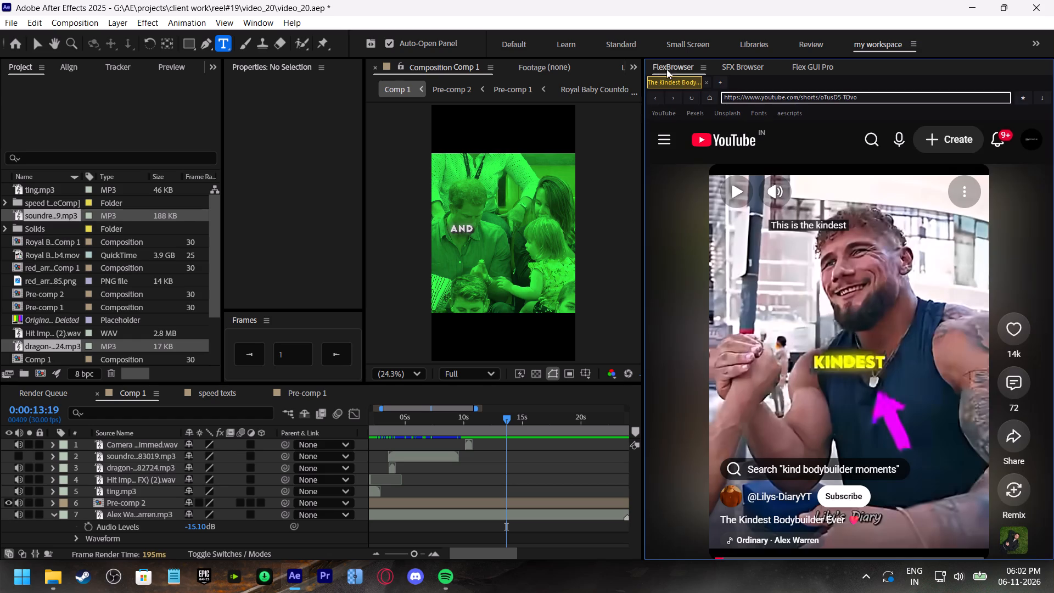
{"action": "left_click", "coordinate": [719, 81]}
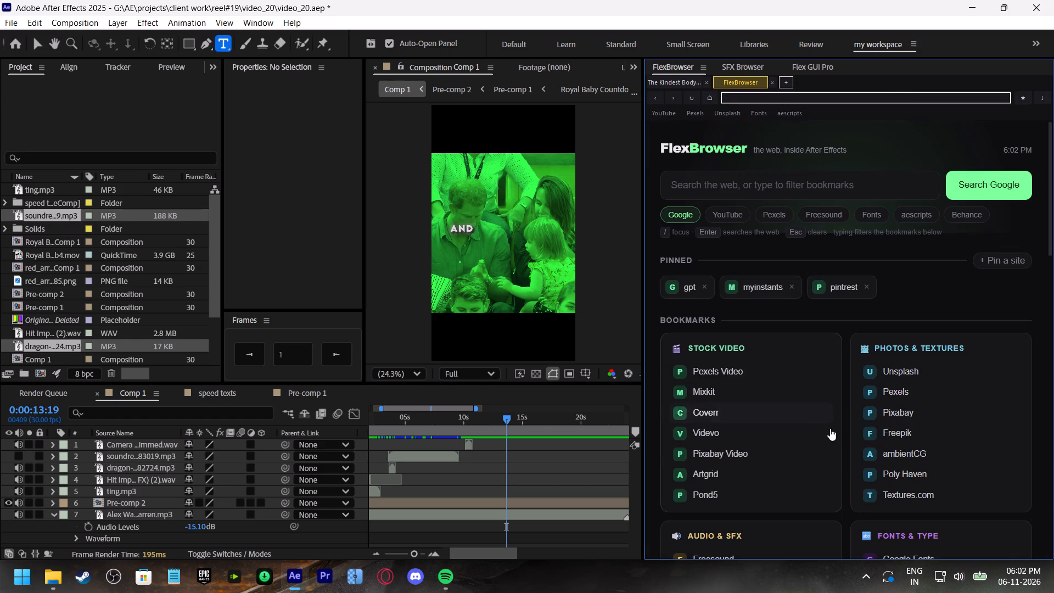
{"action": "left_click", "coordinate": [754, 283]}
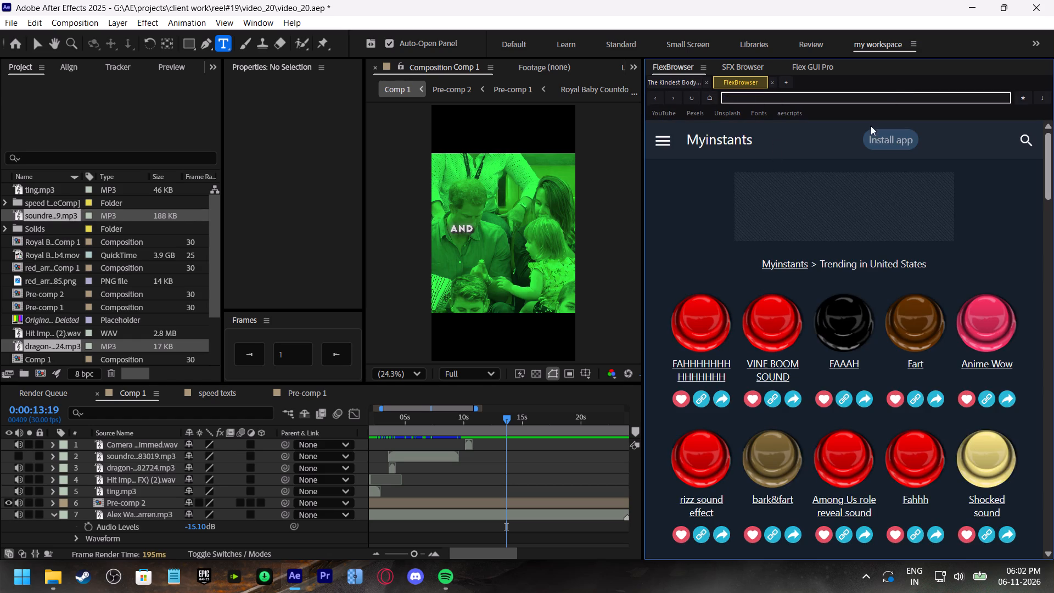
{"action": "left_click", "coordinate": [1022, 139]}
{"action": "left_click", "coordinate": [834, 146]}
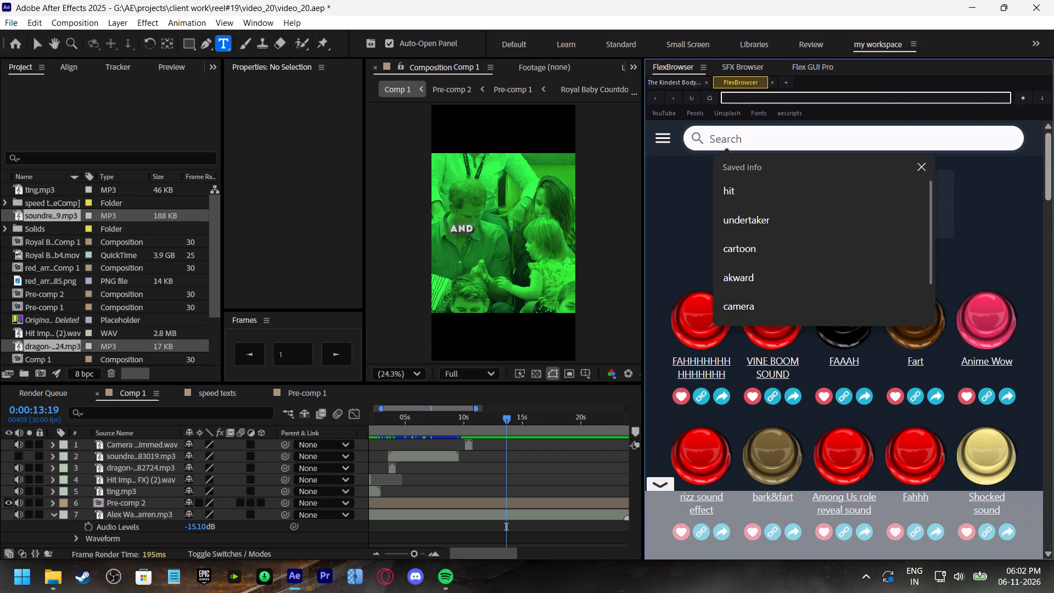
{"action": "type", "text": "acrtoon"}
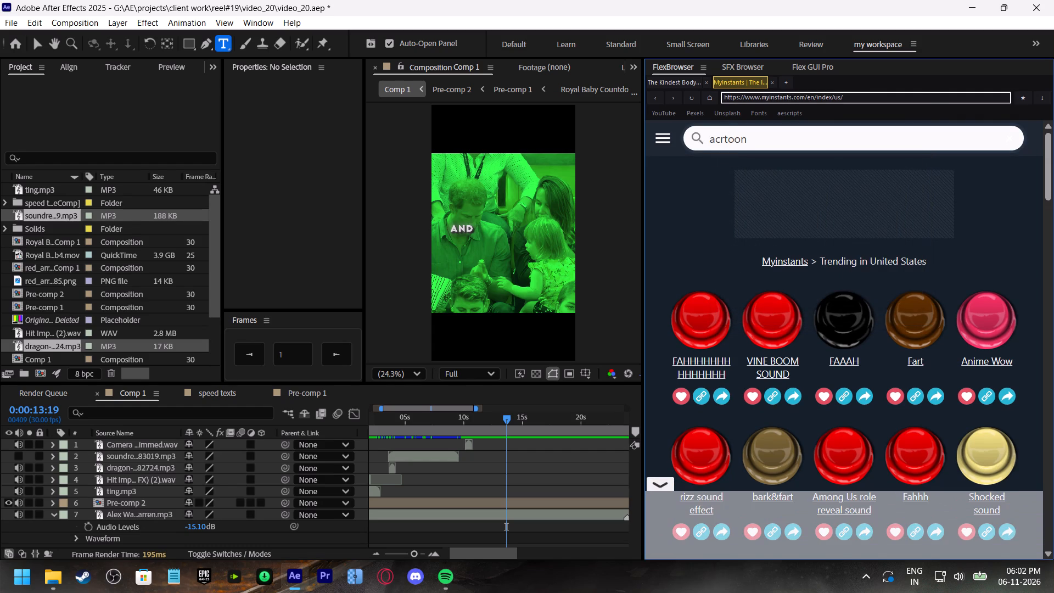
{"action": "left_click", "coordinate": [721, 140]}
{"action": "left_click", "coordinate": [716, 140]}
{"action": "left_click_drag", "start_coordinate": [722, 142], "coordinate": [702, 142]}
{"action": "type", "text": "ca"}
{"action": "key", "text": "Return"}
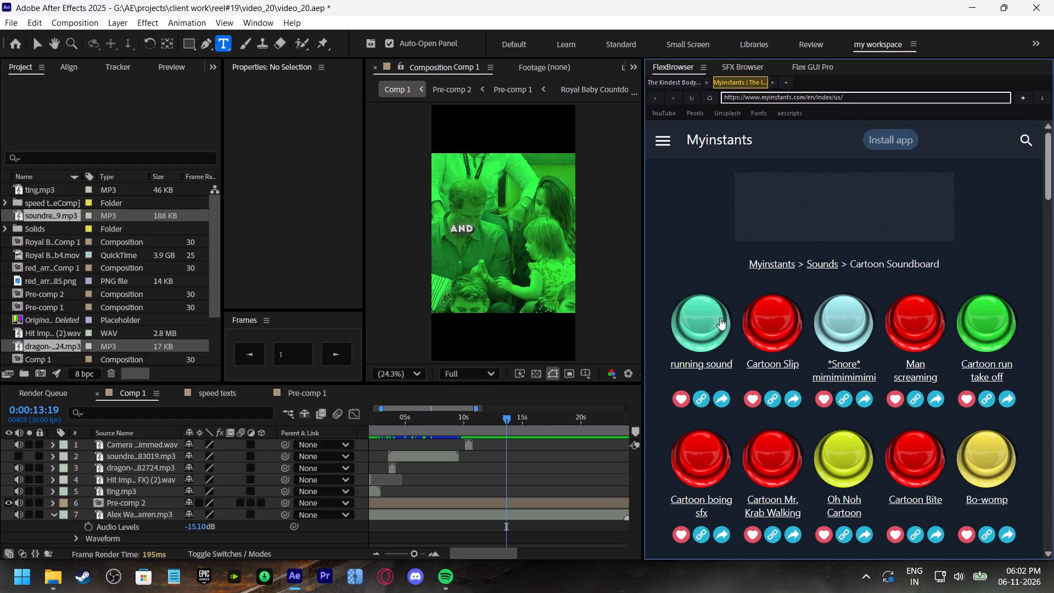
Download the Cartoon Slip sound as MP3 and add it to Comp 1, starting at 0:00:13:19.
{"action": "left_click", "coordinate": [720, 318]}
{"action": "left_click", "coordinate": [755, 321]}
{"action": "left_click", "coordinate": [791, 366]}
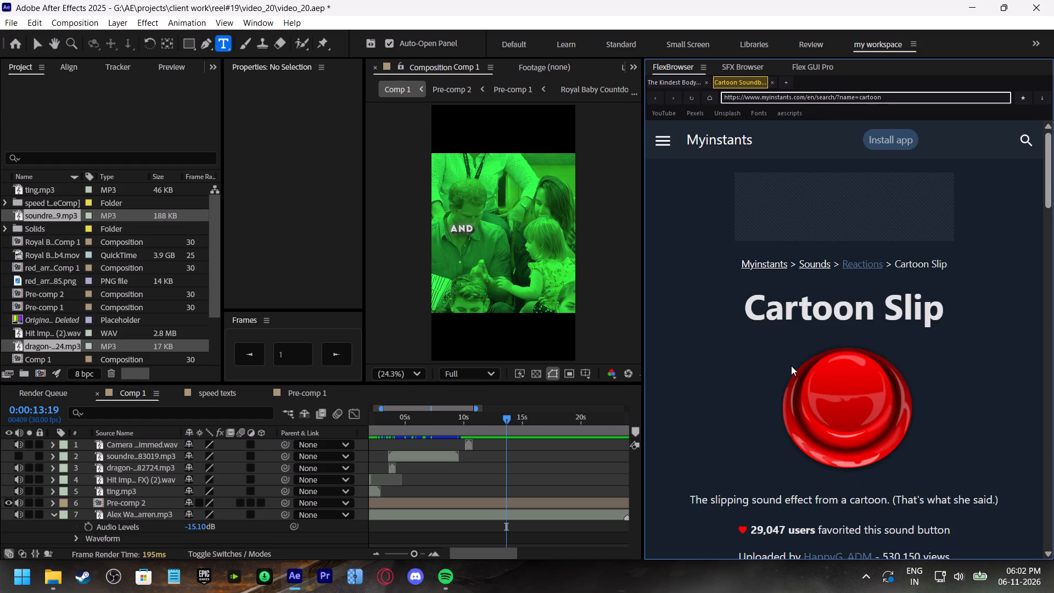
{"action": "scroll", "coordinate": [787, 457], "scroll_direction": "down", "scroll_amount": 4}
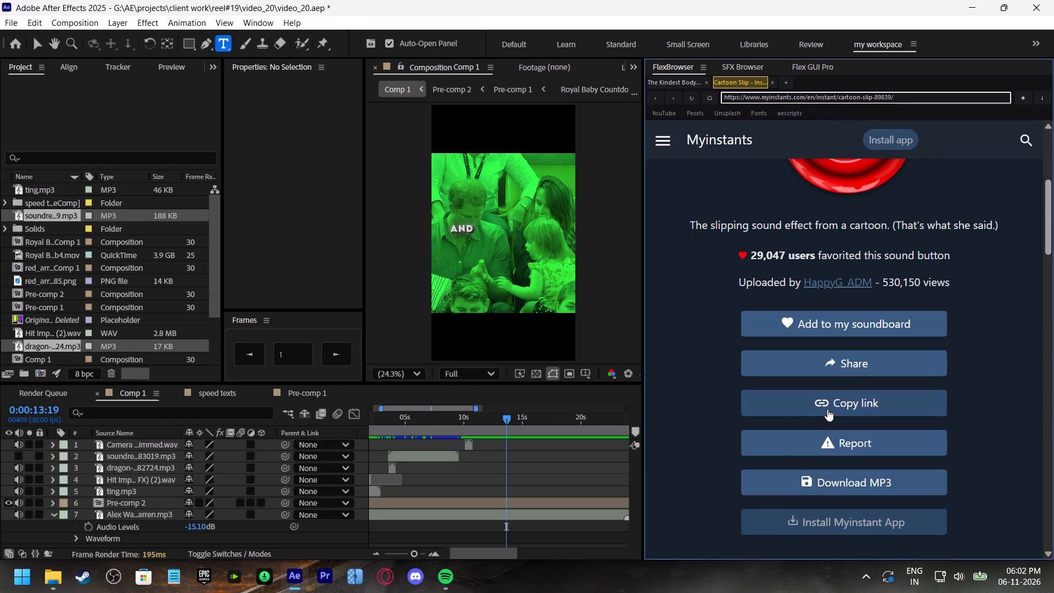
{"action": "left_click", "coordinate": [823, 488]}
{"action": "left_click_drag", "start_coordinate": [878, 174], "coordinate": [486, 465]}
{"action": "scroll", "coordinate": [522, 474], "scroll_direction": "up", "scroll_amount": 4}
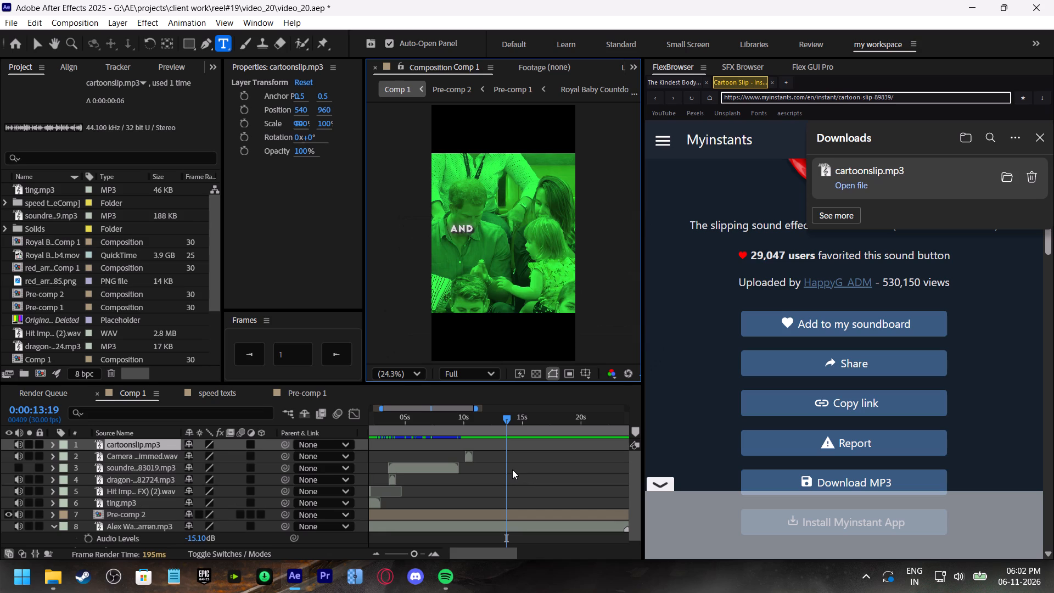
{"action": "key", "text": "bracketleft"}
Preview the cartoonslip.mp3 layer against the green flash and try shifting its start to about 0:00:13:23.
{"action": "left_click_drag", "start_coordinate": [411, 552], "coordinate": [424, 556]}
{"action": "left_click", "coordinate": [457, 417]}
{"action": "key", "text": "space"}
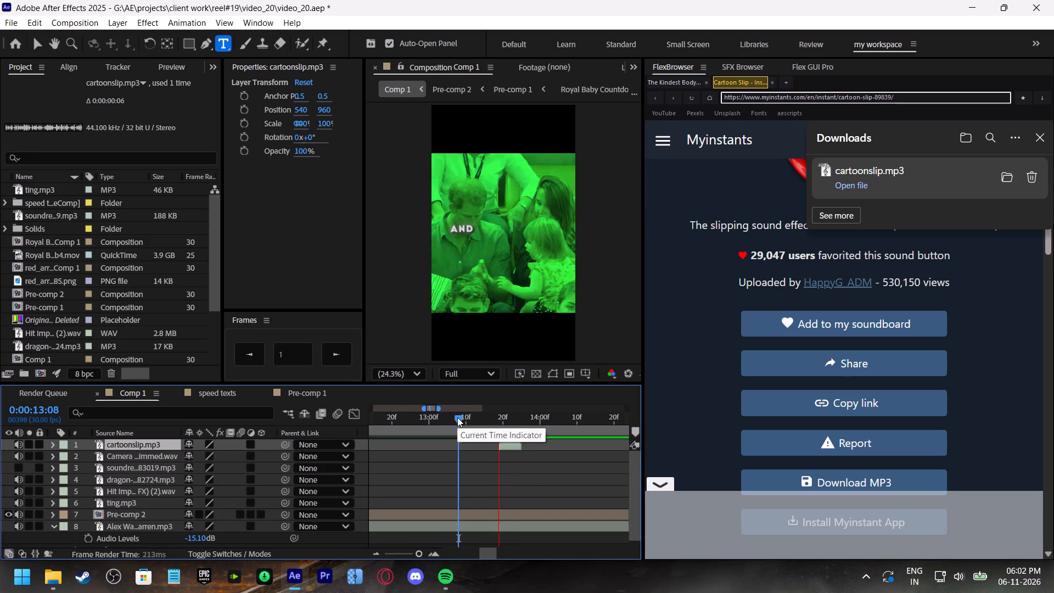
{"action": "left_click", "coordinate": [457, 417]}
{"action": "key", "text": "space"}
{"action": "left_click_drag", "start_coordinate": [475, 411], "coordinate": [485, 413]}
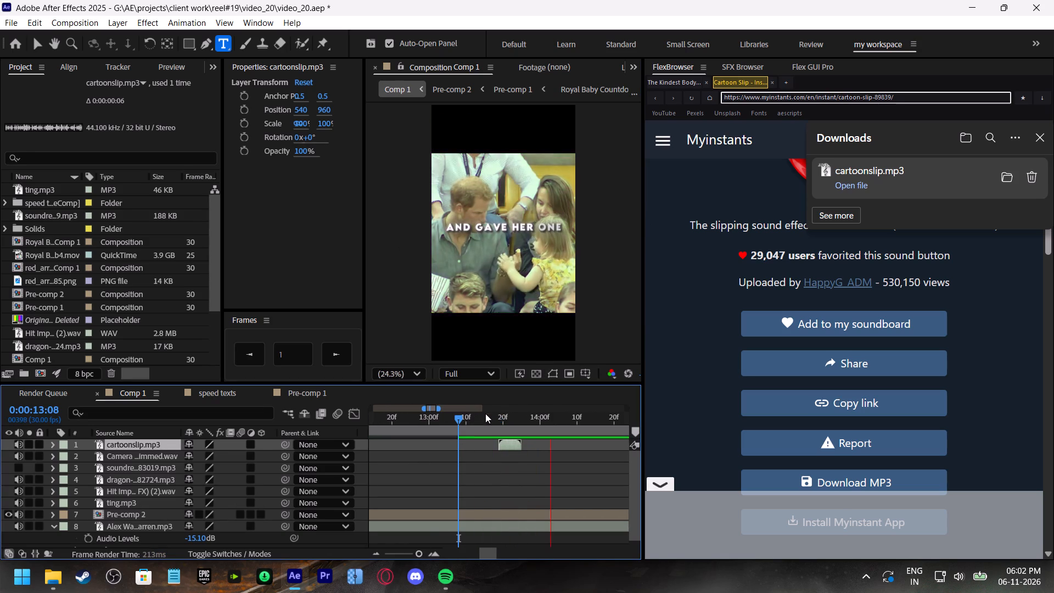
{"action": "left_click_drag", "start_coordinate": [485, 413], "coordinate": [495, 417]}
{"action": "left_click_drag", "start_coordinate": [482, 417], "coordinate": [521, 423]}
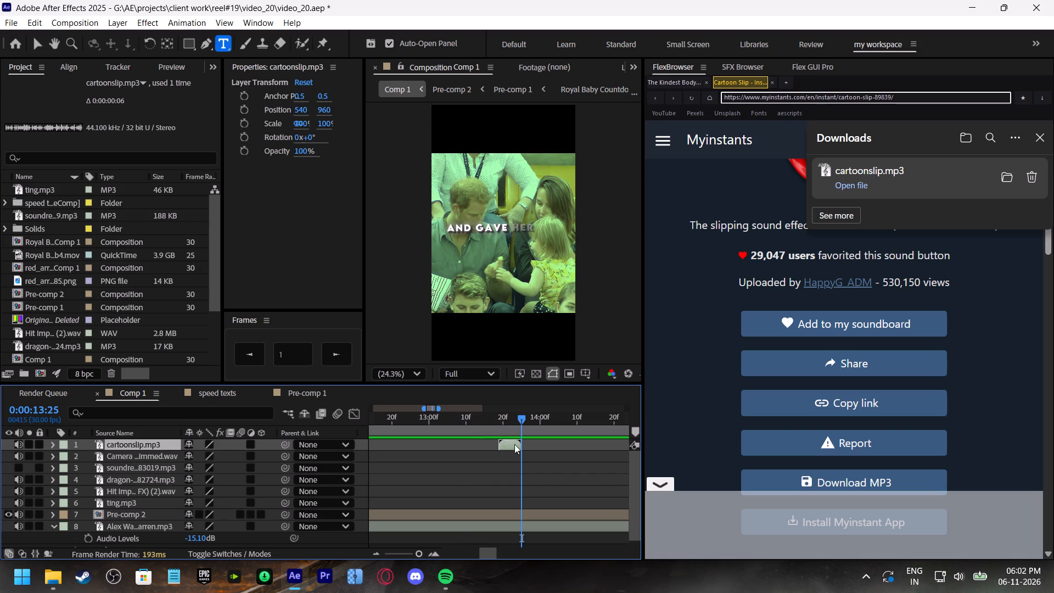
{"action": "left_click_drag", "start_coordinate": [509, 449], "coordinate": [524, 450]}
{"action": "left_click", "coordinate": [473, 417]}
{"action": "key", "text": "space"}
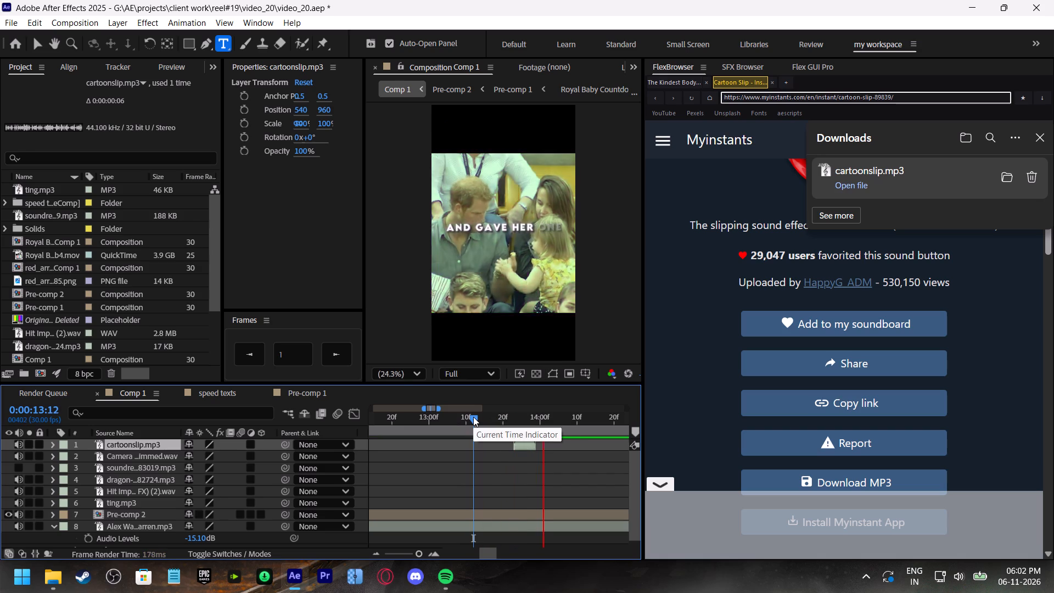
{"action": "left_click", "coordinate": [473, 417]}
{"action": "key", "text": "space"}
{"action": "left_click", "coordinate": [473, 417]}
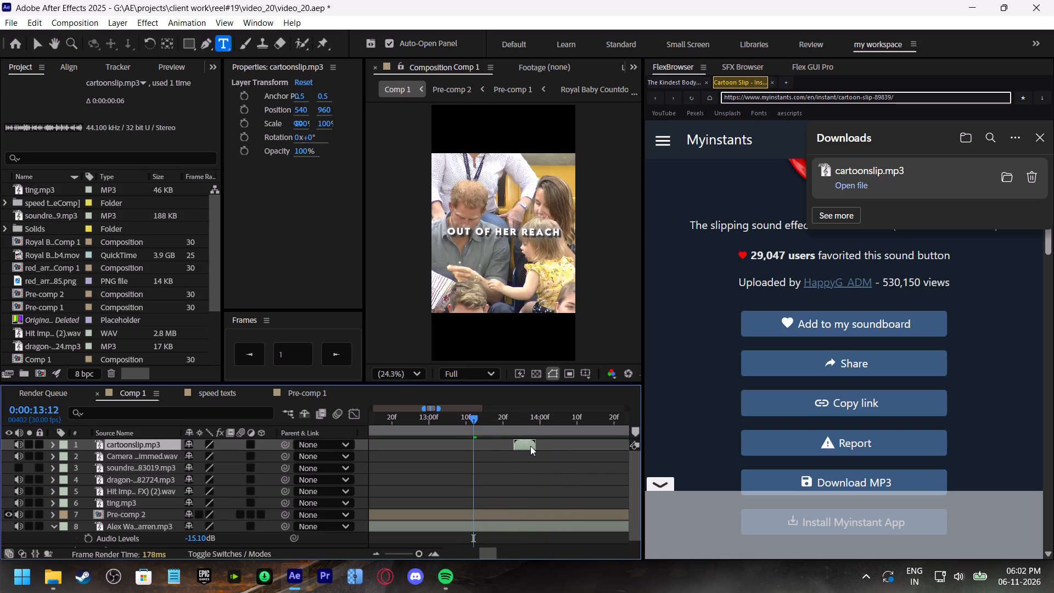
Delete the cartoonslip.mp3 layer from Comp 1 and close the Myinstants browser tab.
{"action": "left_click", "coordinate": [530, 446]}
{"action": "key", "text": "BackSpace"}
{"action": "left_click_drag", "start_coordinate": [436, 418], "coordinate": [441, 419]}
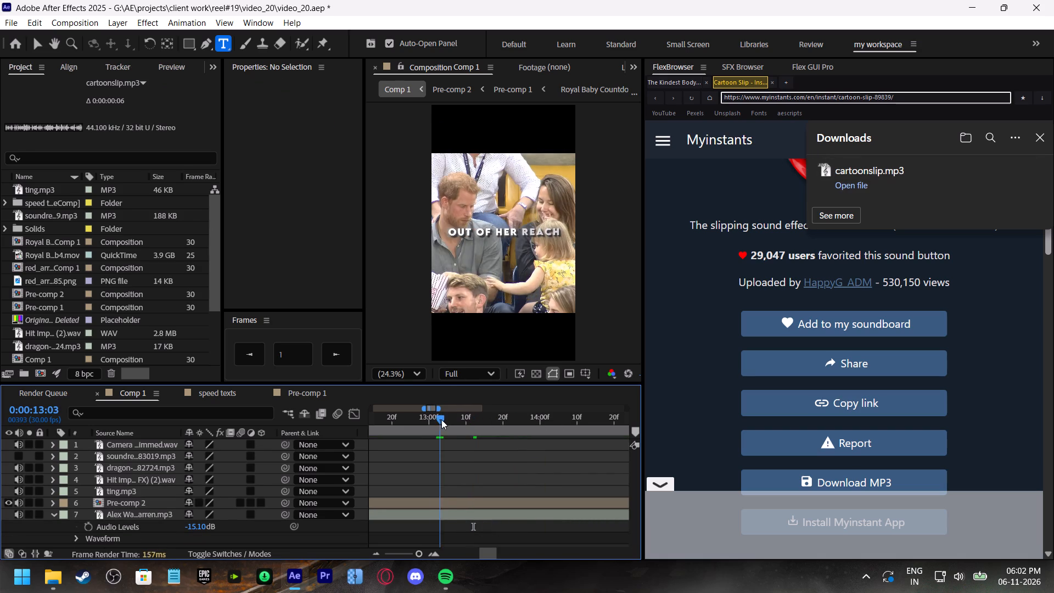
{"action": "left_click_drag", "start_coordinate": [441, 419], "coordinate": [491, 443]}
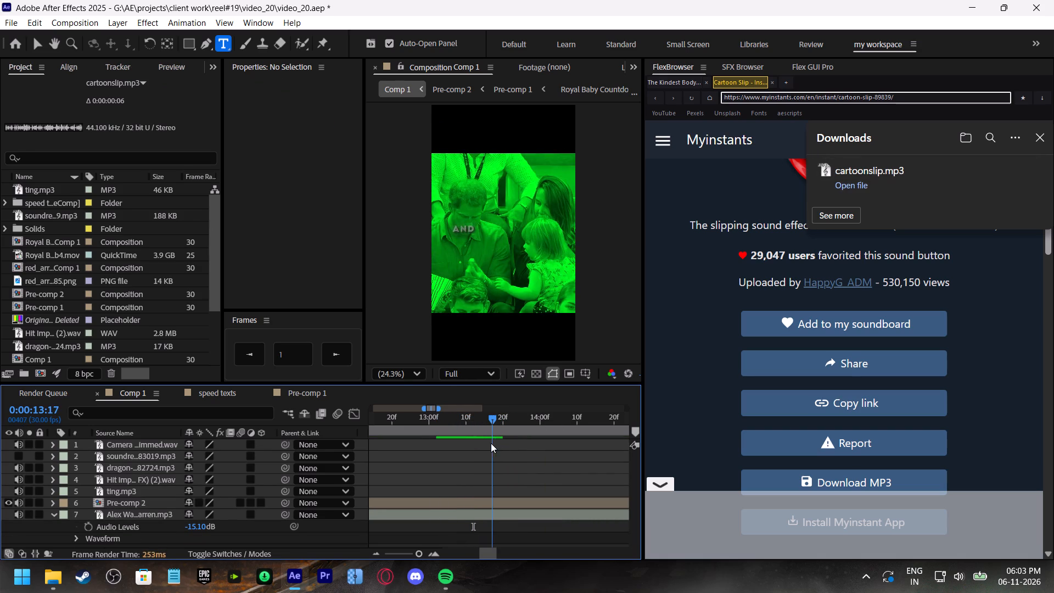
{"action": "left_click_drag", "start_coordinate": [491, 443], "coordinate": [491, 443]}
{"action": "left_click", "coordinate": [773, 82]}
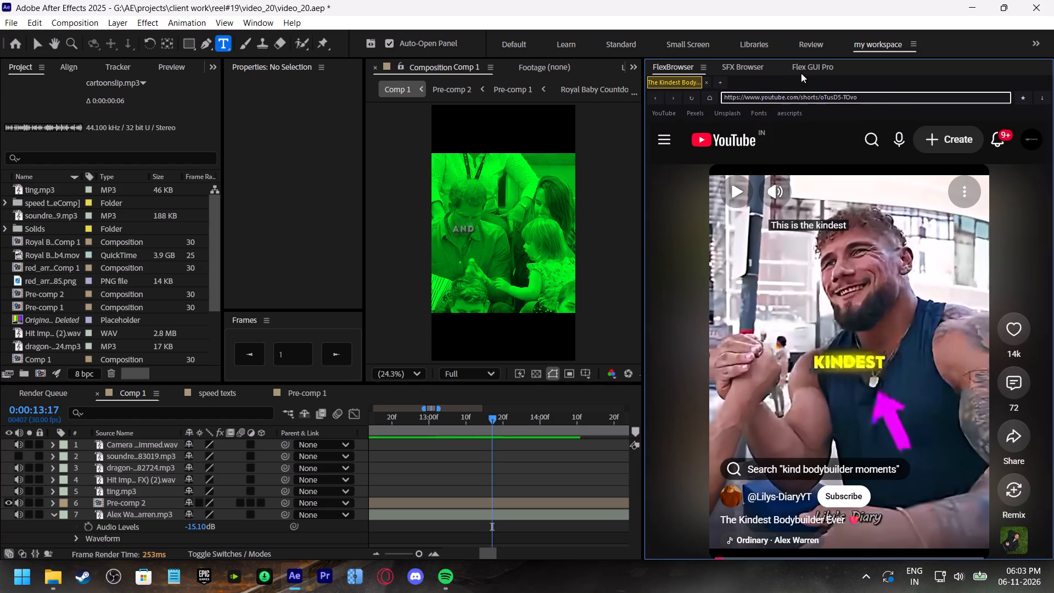
Duplicate the ting.mp3 layer and time the copy to the green flash, starting at about 0:00:13:16.
{"action": "left_click", "coordinate": [126, 492]}
{"action": "key", "text": "ctrl+d"}
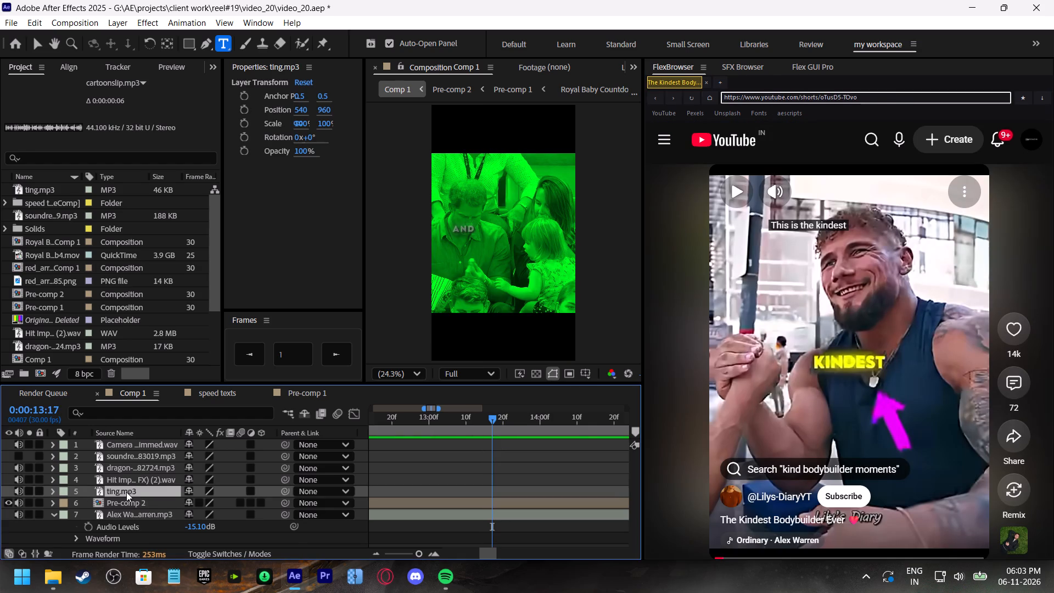
{"action": "key", "text": "bracketleft"}
{"action": "left_click", "coordinate": [438, 415]}
{"action": "key", "text": "space"}
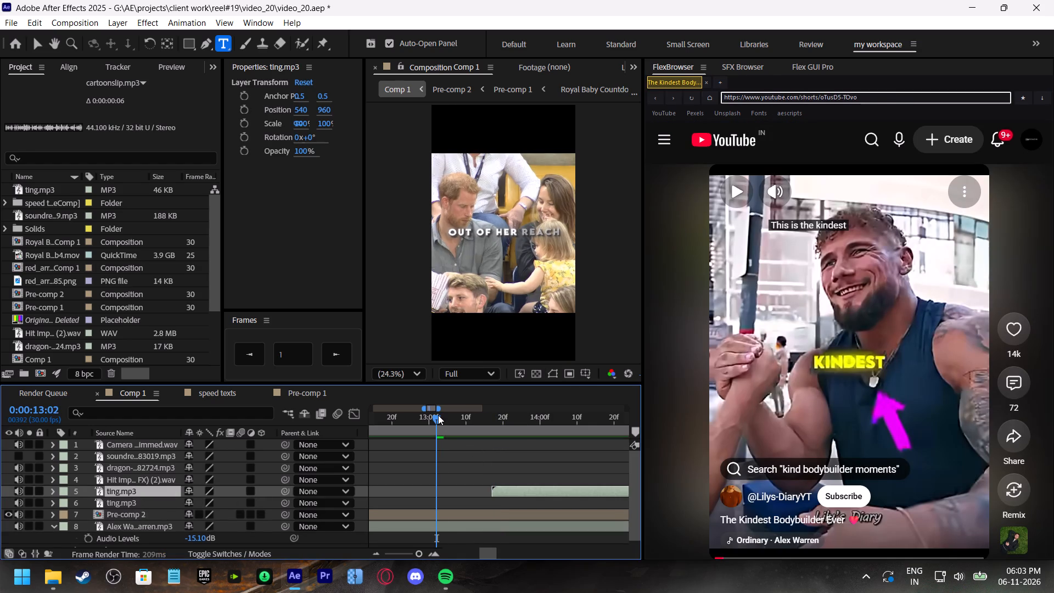
{"action": "left_click", "coordinate": [438, 415]}
{"action": "key", "text": "space"}
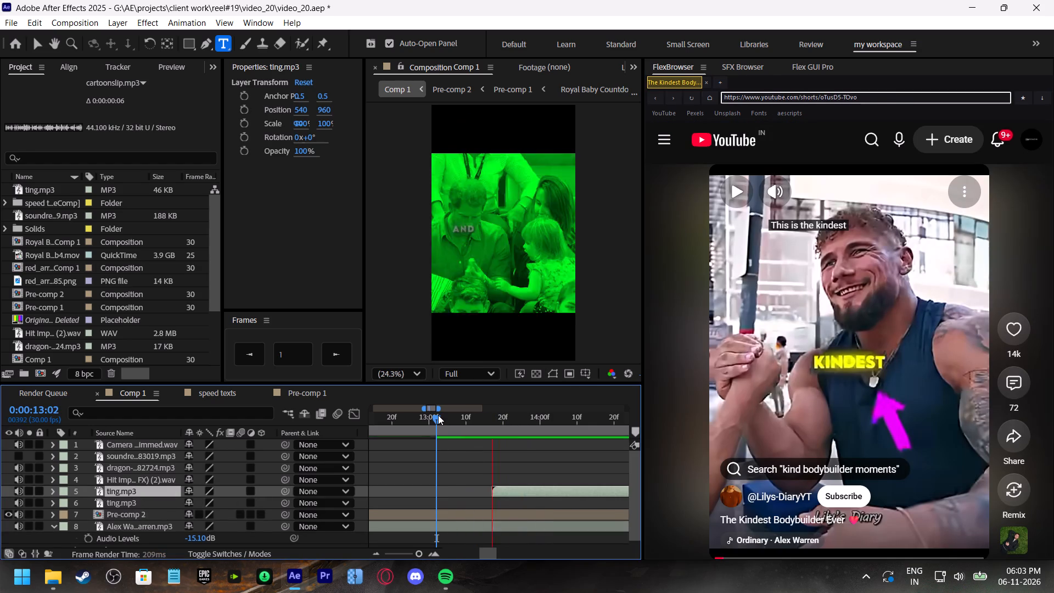
{"action": "left_click", "coordinate": [438, 415]}
{"action": "left_click", "coordinate": [507, 492]}
{"action": "key", "text": "space"}
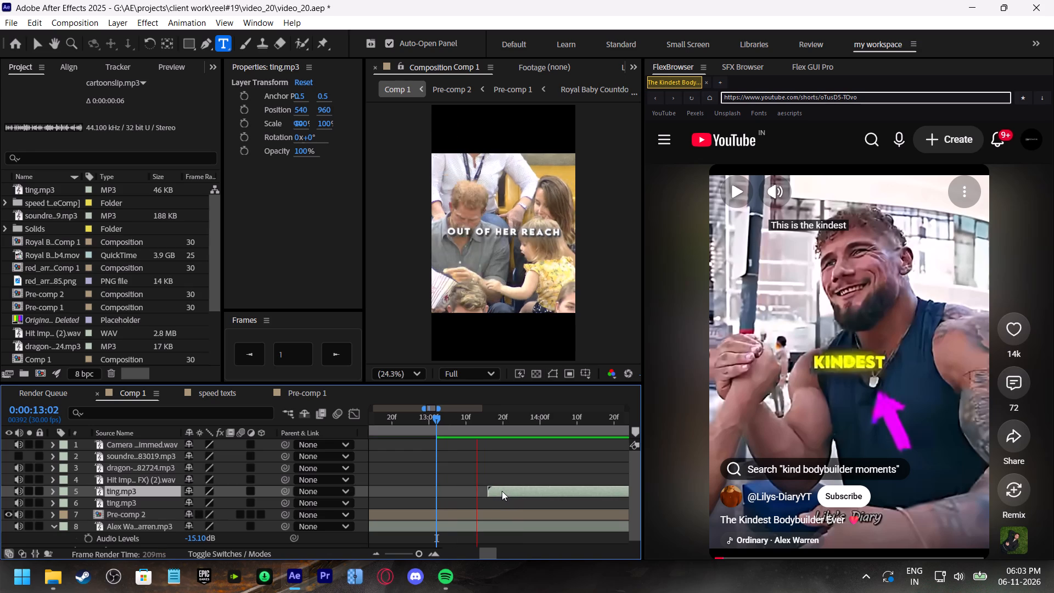
Move the muted whoosh layer to the transition after "LAST PIECE", starting at about 0:00:14:22, and turn its audio on.
{"action": "scroll", "coordinate": [509, 479], "scroll_direction": "down", "scroll_amount": 1, "text": "shift"}
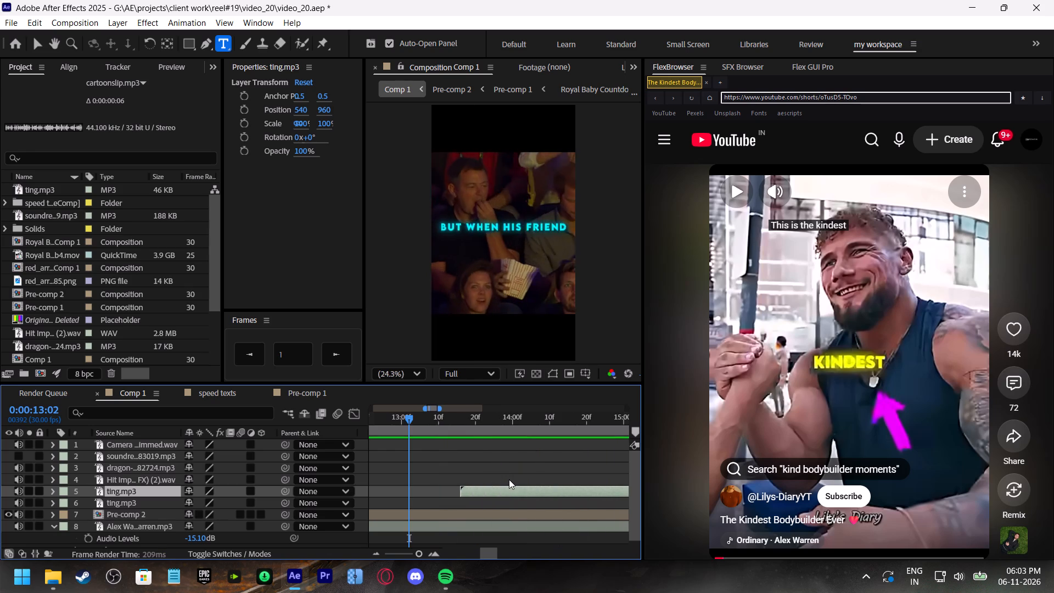
{"action": "left_click_drag", "start_coordinate": [466, 416], "coordinate": [552, 424]}
{"action": "scroll", "coordinate": [559, 483], "scroll_direction": "down", "scroll_amount": 11, "text": "shift"}
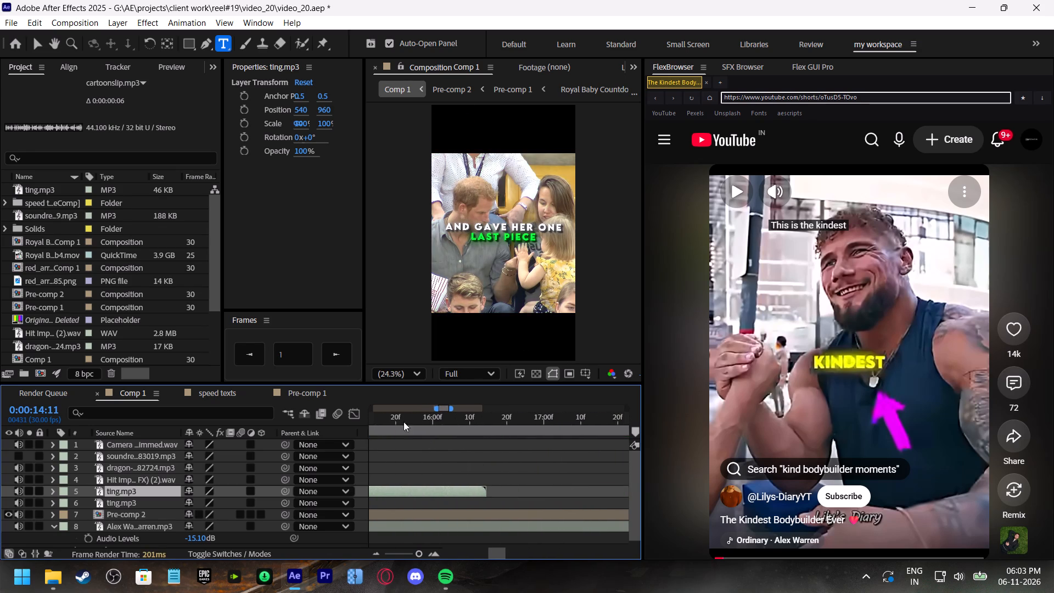
{"action": "left_click", "coordinate": [394, 418]}
{"action": "scroll", "coordinate": [487, 469], "scroll_direction": "up", "scroll_amount": 6, "text": "shift"}
{"action": "left_click_drag", "start_coordinate": [423, 415], "coordinate": [472, 423]}
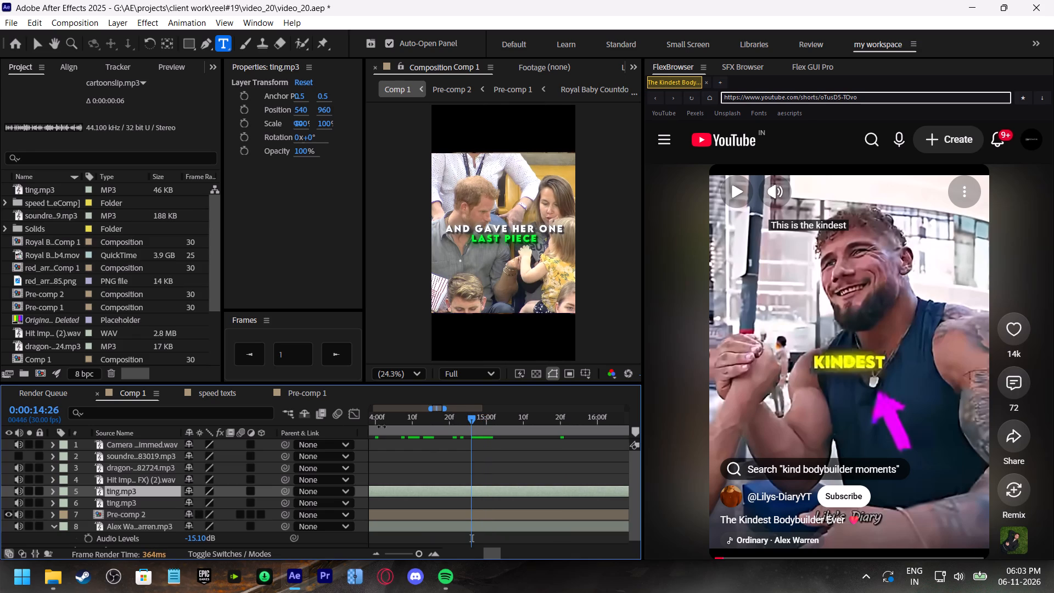
{"action": "scroll", "coordinate": [220, 486], "scroll_direction": "up", "scroll_amount": 5}
{"action": "left_click", "coordinate": [138, 454]}
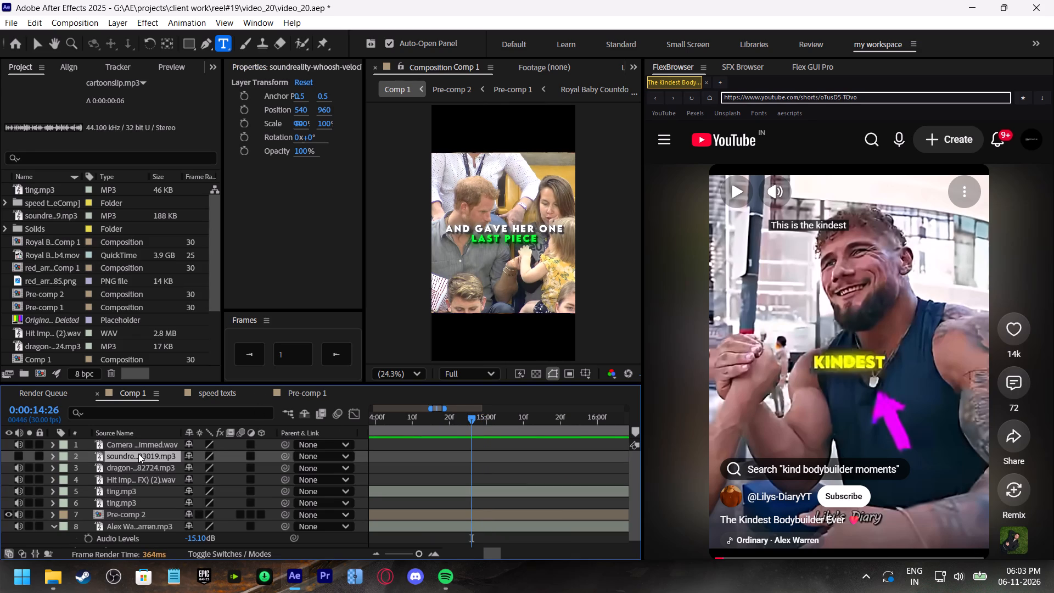
{"action": "key", "text": "bracketleft"}
{"action": "left_click_drag", "start_coordinate": [503, 457], "coordinate": [487, 453]}
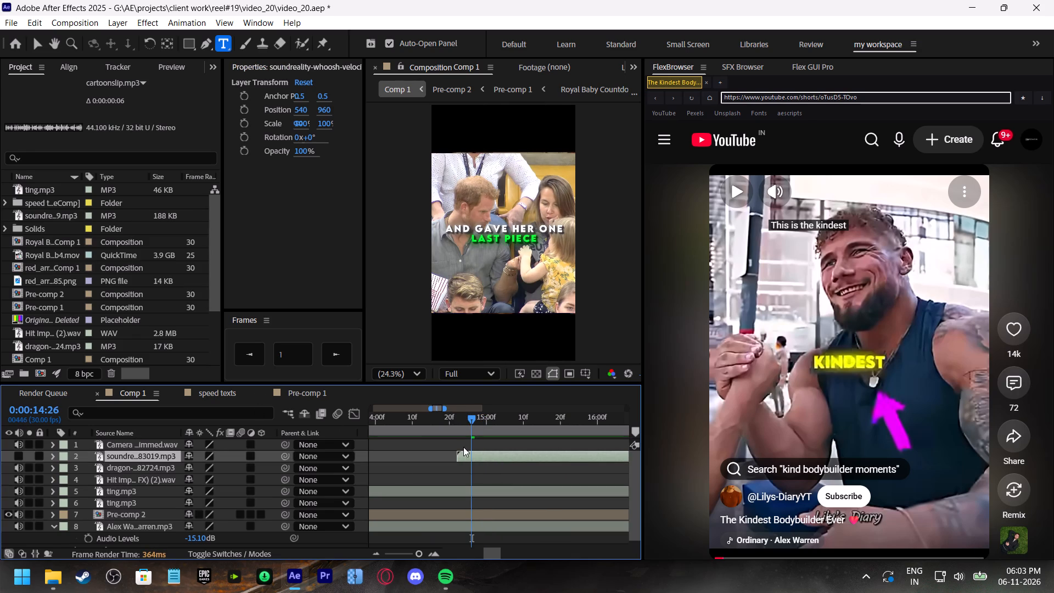
{"action": "left_click", "coordinate": [16, 456]}
Preview the whoosh against the light-streak transition and shift its start earlier, to about 0:00:14:19.
{"action": "left_click", "coordinate": [440, 415]}
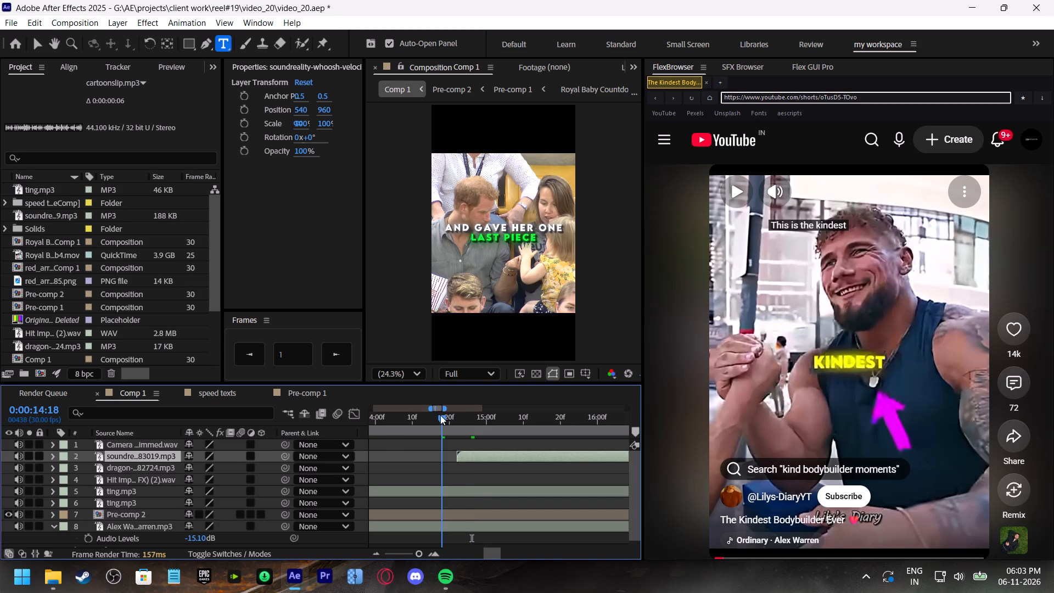
{"action": "key", "text": "space"}
{"action": "left_click", "coordinate": [451, 418]}
{"action": "left_click_drag", "start_coordinate": [476, 453], "coordinate": [473, 452]}
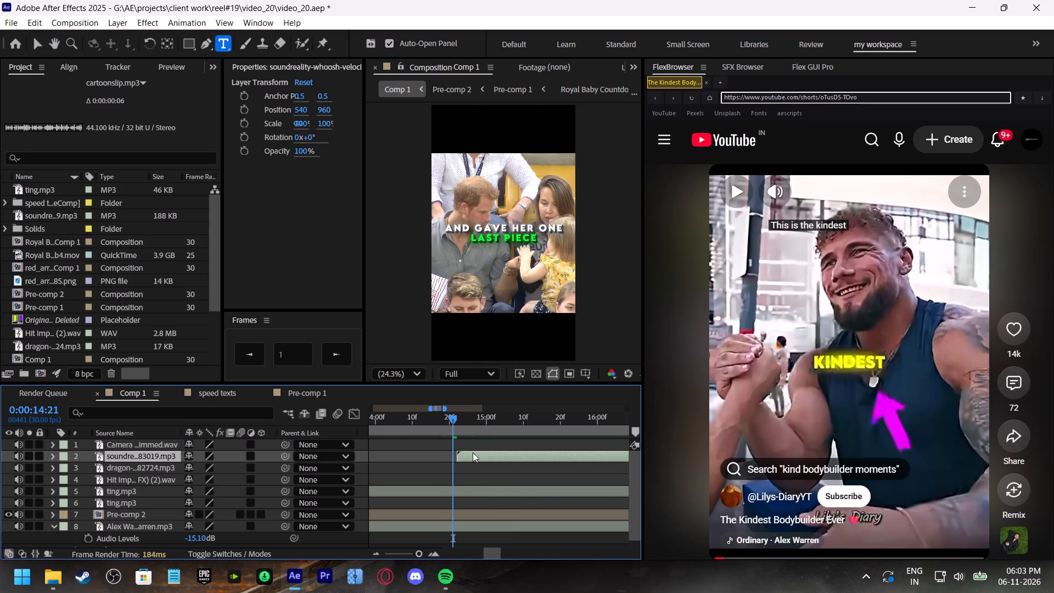
{"action": "left_click_drag", "start_coordinate": [473, 452], "coordinate": [471, 452]}
{"action": "key", "text": "space"}
{"action": "left_click_drag", "start_coordinate": [452, 423], "coordinate": [444, 423]}
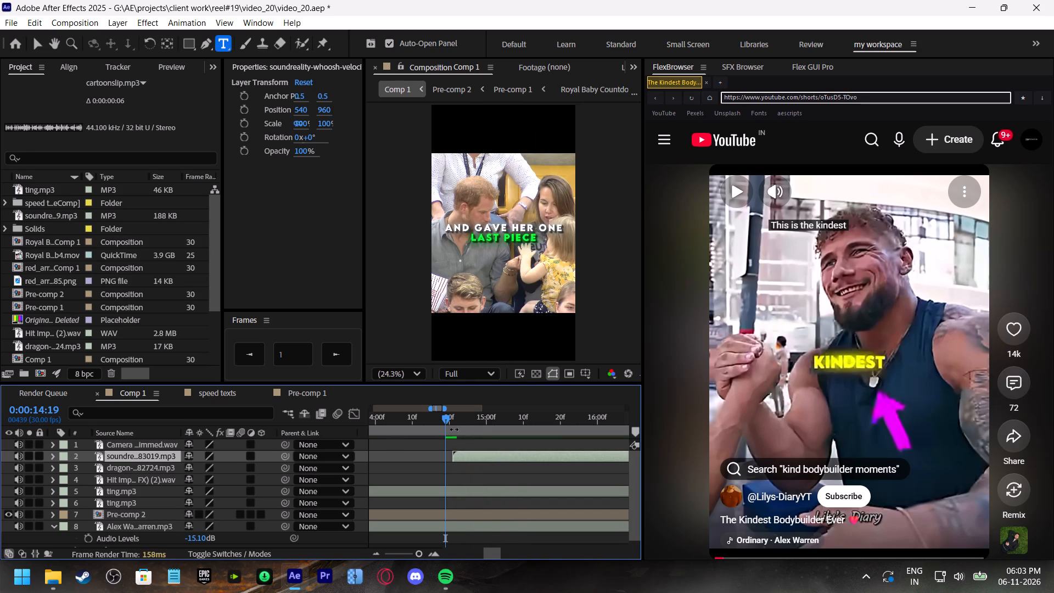
{"action": "left_click_drag", "start_coordinate": [478, 455], "coordinate": [470, 454]}
{"action": "left_click", "coordinate": [444, 422]}
{"action": "key", "text": "space"}
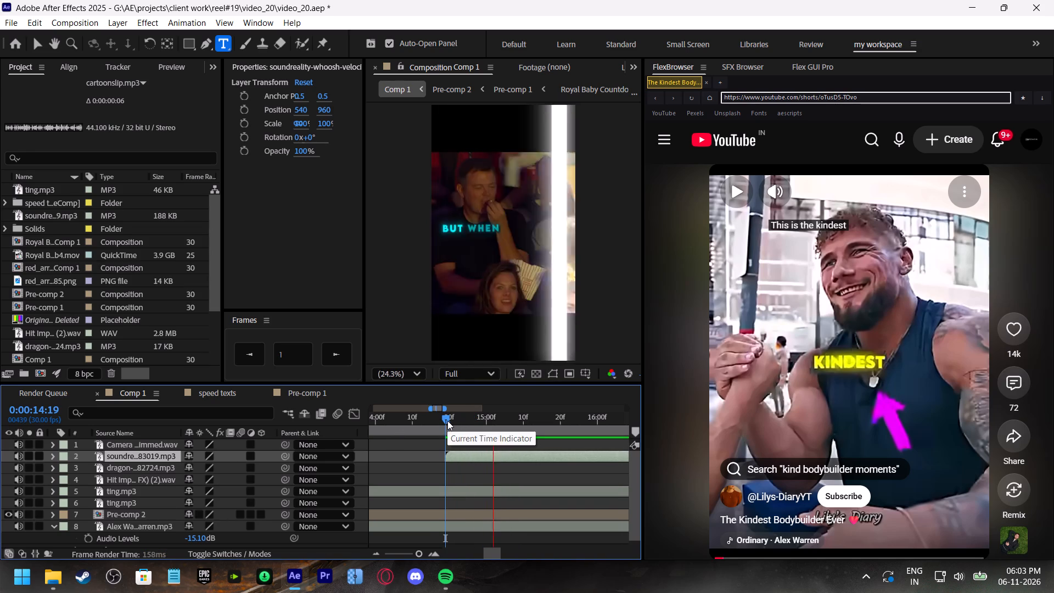
Split the whoosh layer at 0:00:15:12, delete the part after the cut and save the project.
{"action": "left_click_drag", "start_coordinate": [447, 421], "coordinate": [534, 457]}
{"action": "left_click", "coordinate": [534, 457]}
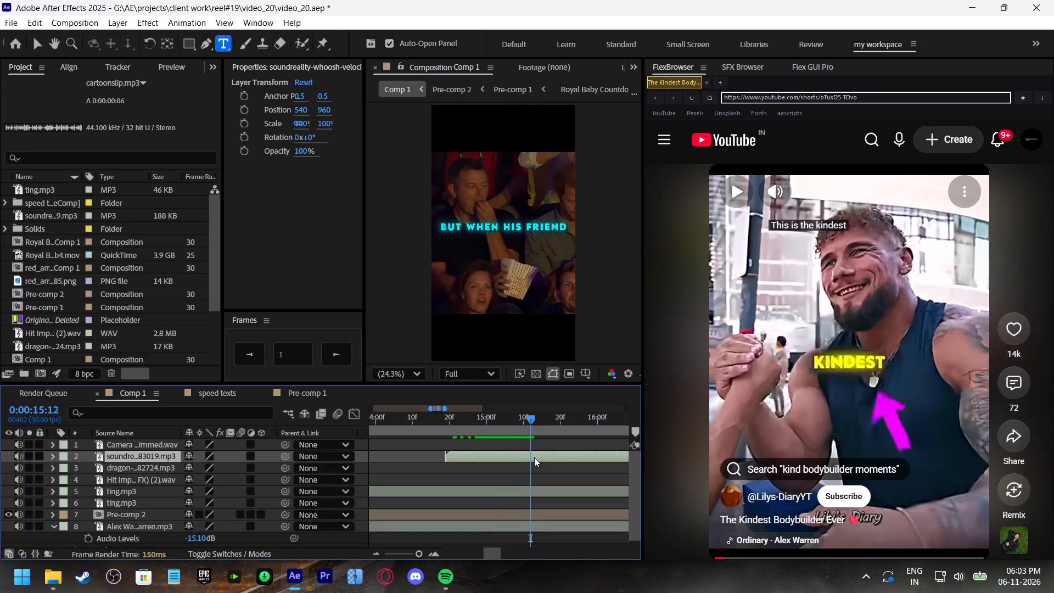
{"action": "key", "text": "ctrl+shift+f"}
{"action": "left_click", "coordinate": [545, 455]}
{"action": "key", "text": "ctrl+shift+d"}
{"action": "key", "text": "BackSpace"}
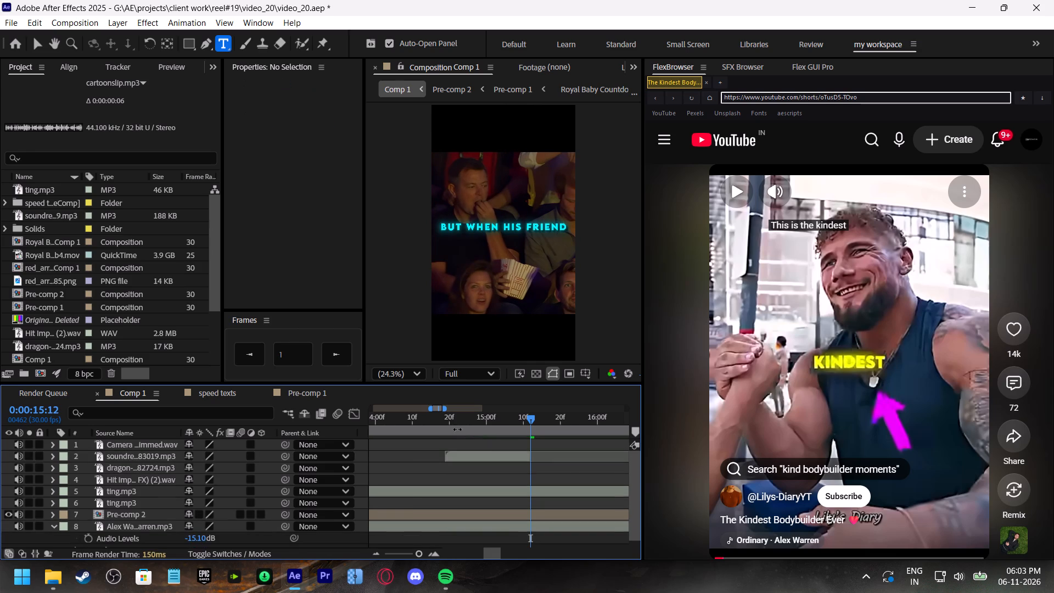
{"action": "left_click", "coordinate": [413, 416]}
{"action": "key", "text": "ctrl+s"}
Preview the transition and shift the trimmed whoosh layer earlier, to start at about 0:00:14:16.
{"action": "key", "text": "space"}
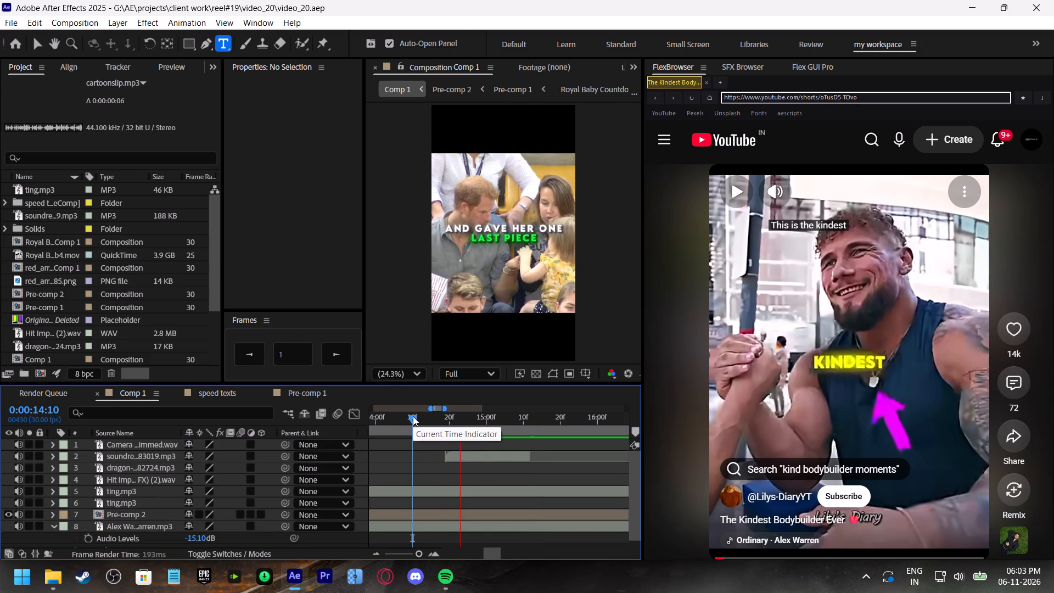
{"action": "left_click", "coordinate": [413, 416]}
{"action": "key", "text": "space"}
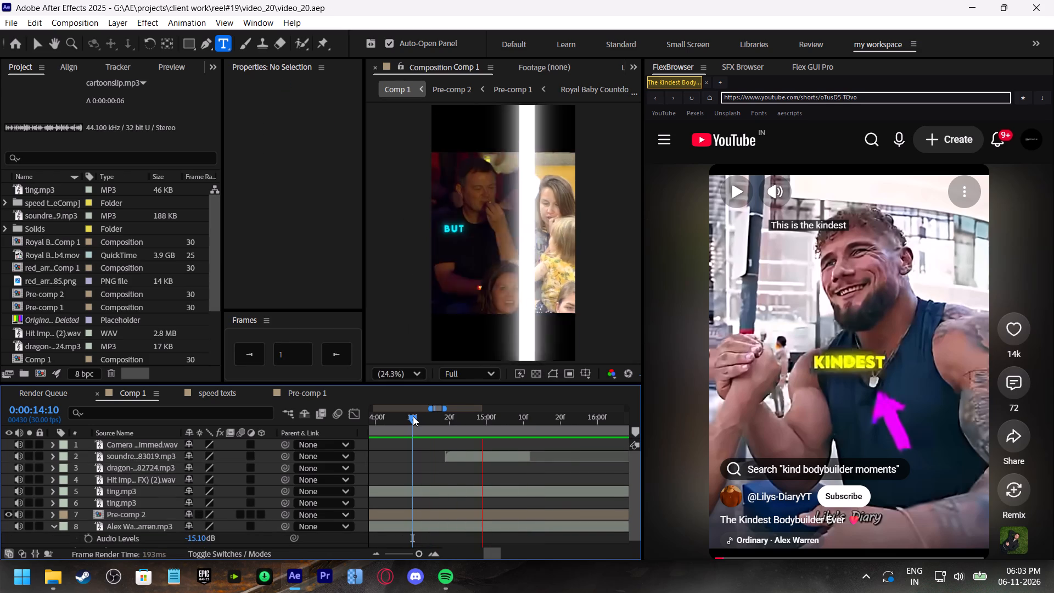
{"action": "left_click", "coordinate": [439, 419]}
{"action": "left_click_drag", "start_coordinate": [457, 454], "coordinate": [445, 455]}
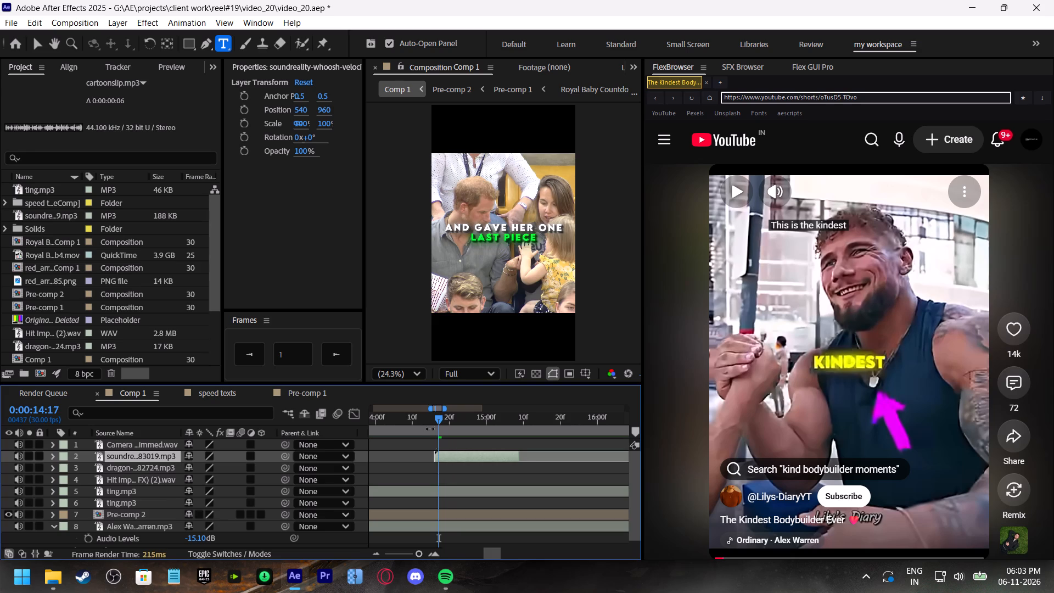
{"action": "left_click", "coordinate": [416, 416]}
{"action": "key", "text": "space"}
{"action": "left_click", "coordinate": [416, 416]}
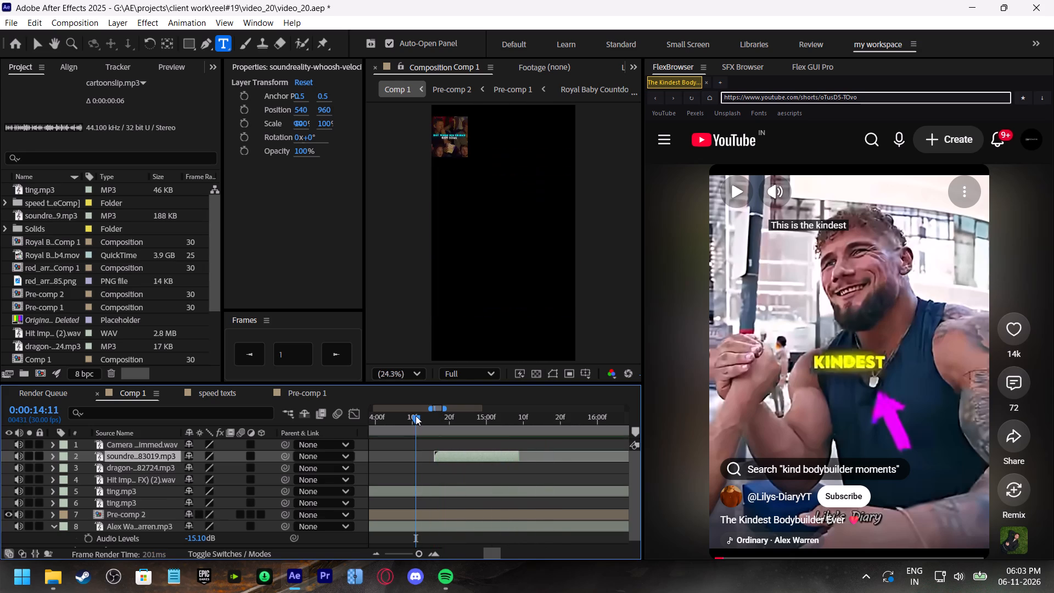
{"action": "key", "text": "space"}
Set the whoosh layer's Audio Levels to -5 dB, collapse its properties and save the project.
{"action": "left_click", "coordinate": [458, 417]}
{"action": "left_click", "coordinate": [480, 454]}
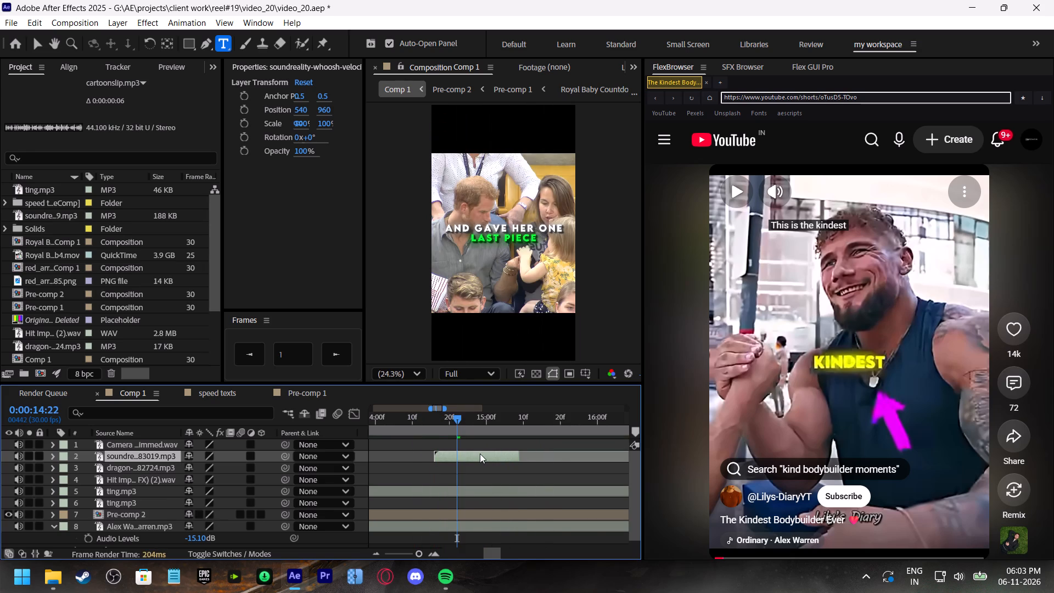
{"action": "key", "text": "semicolon"}
{"action": "key", "text": "l"}
{"action": "left_click", "coordinate": [196, 471]}
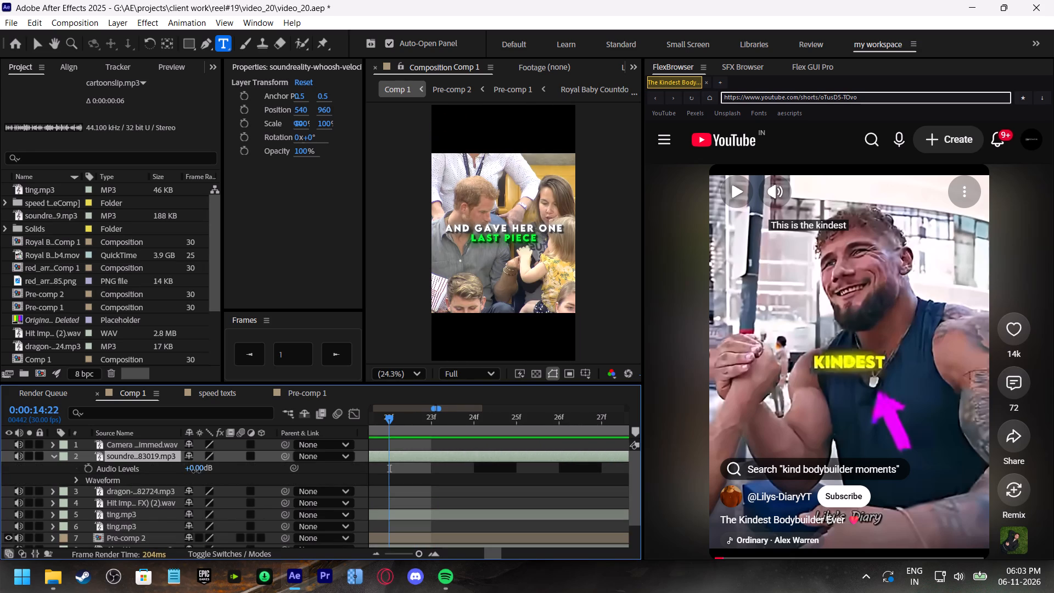
{"action": "key", "text": "minus"}
{"action": "key", "text": "5"}
{"action": "left_click", "coordinate": [256, 470]}
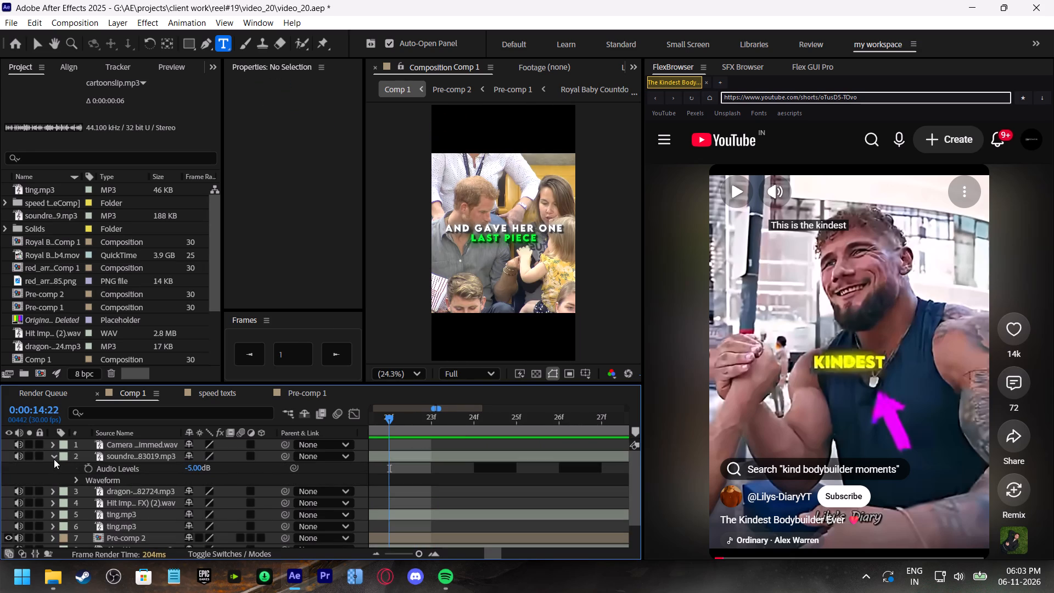
{"action": "left_click", "coordinate": [54, 459]}
{"action": "key", "text": "ctrl+s"}
Duplicate the camera shutter layer, start the copy at 0:00:16:13 on the white flash at "POPCORN TOO", and preview it.
{"action": "left_click", "coordinate": [407, 551]}
{"action": "key", "text": "space"}
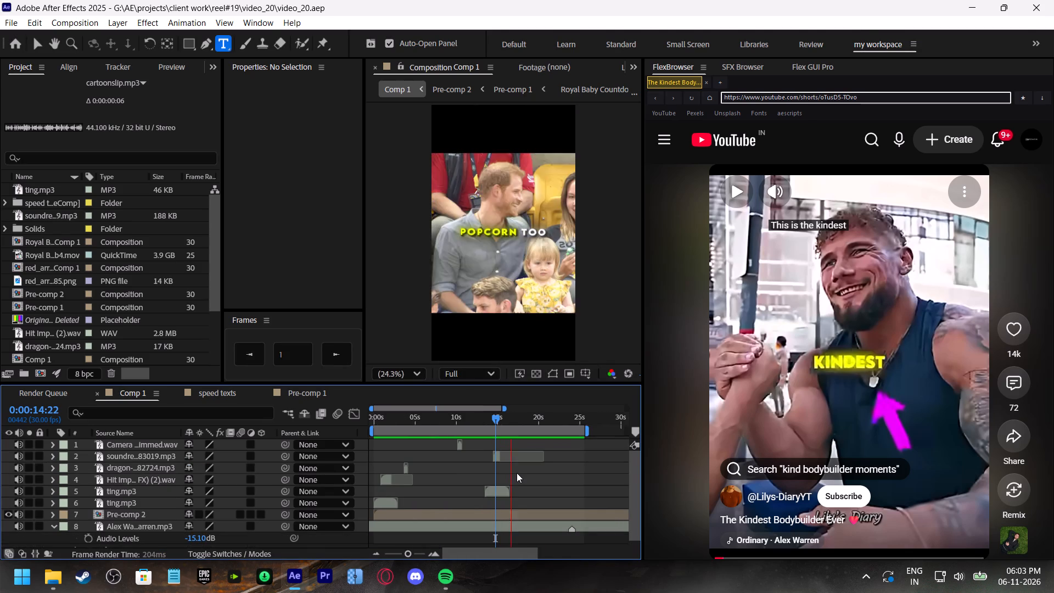
{"action": "left_click", "coordinate": [507, 418]}
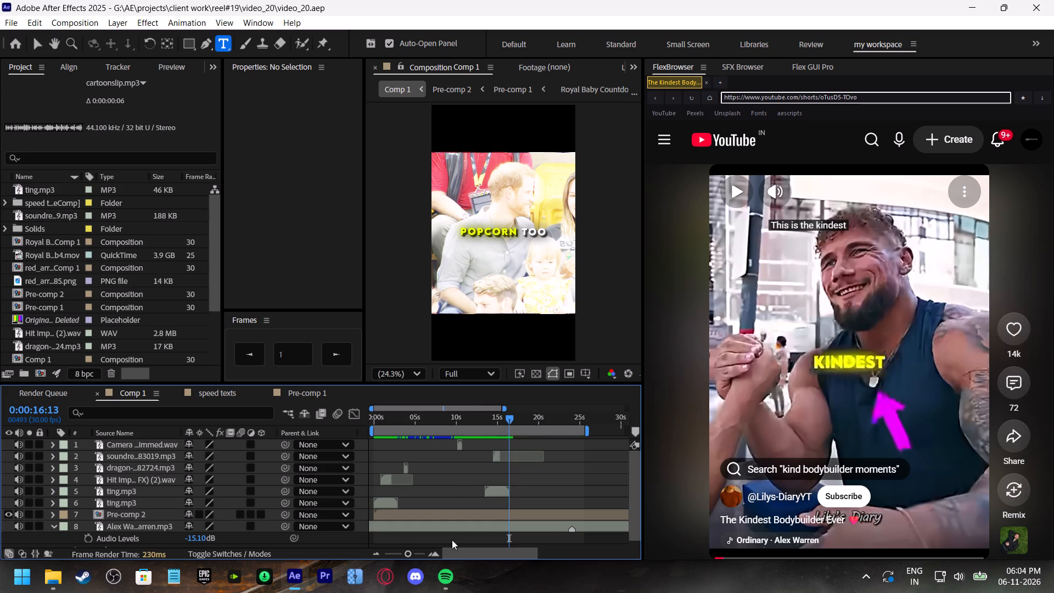
{"action": "left_click_drag", "start_coordinate": [404, 556], "coordinate": [412, 557]}
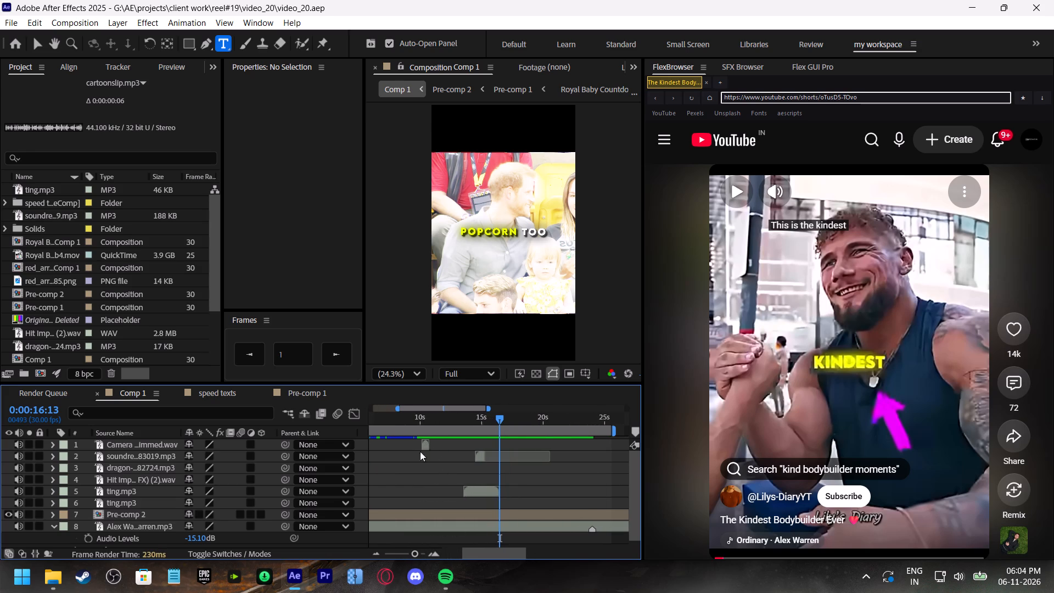
{"action": "left_click", "coordinate": [423, 444]}
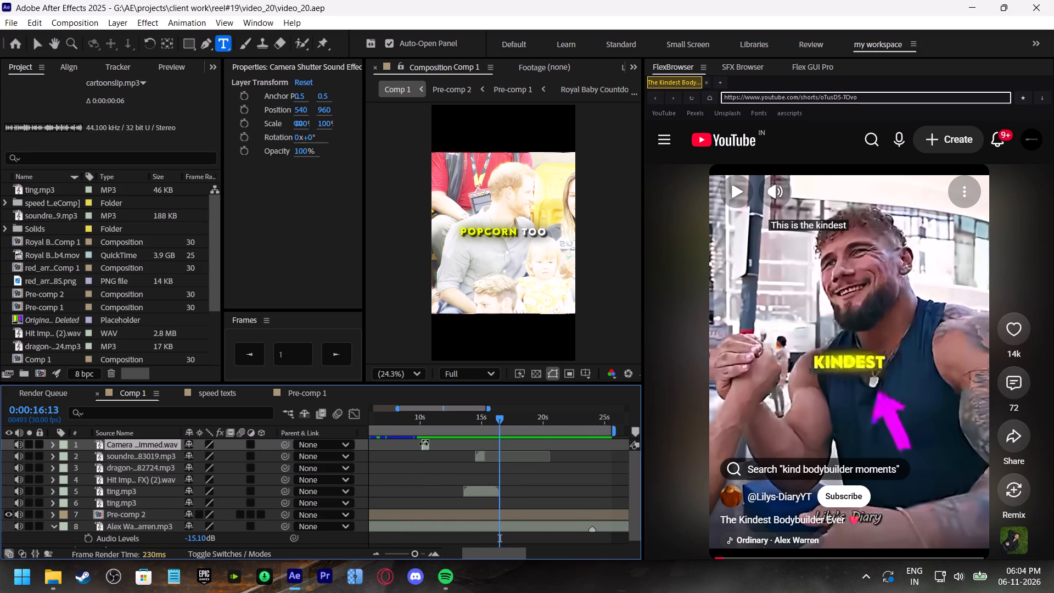
{"action": "key", "text": "ctrl+d"}
{"action": "key", "text": "bracketleft"}
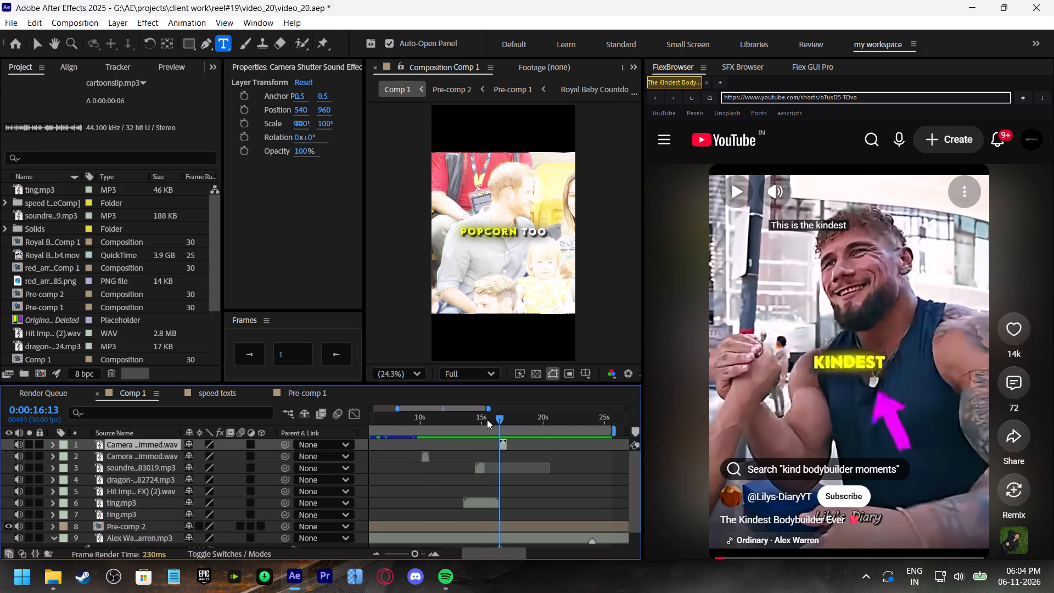
{"action": "left_click", "coordinate": [489, 419]}
{"action": "key", "text": "space"}
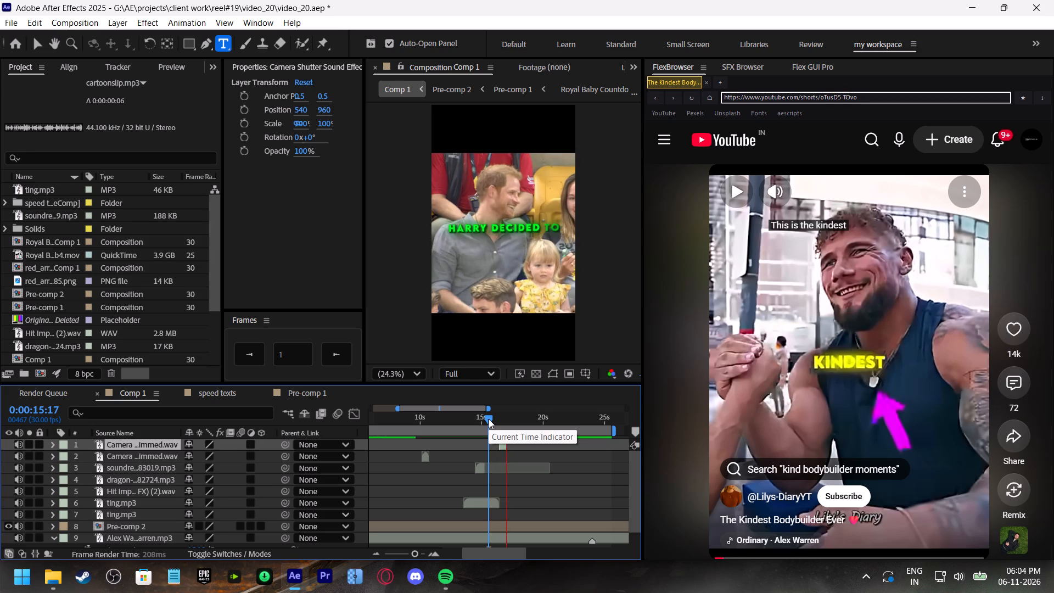
Duplicate the dragon-studio whoosh layer and start the copy at 0:00:23:20, on the white flash after "HE FELT A LITTLE GUILTY".
{"action": "scroll", "coordinate": [547, 471], "scroll_direction": "down", "scroll_amount": 1, "text": "shift"}
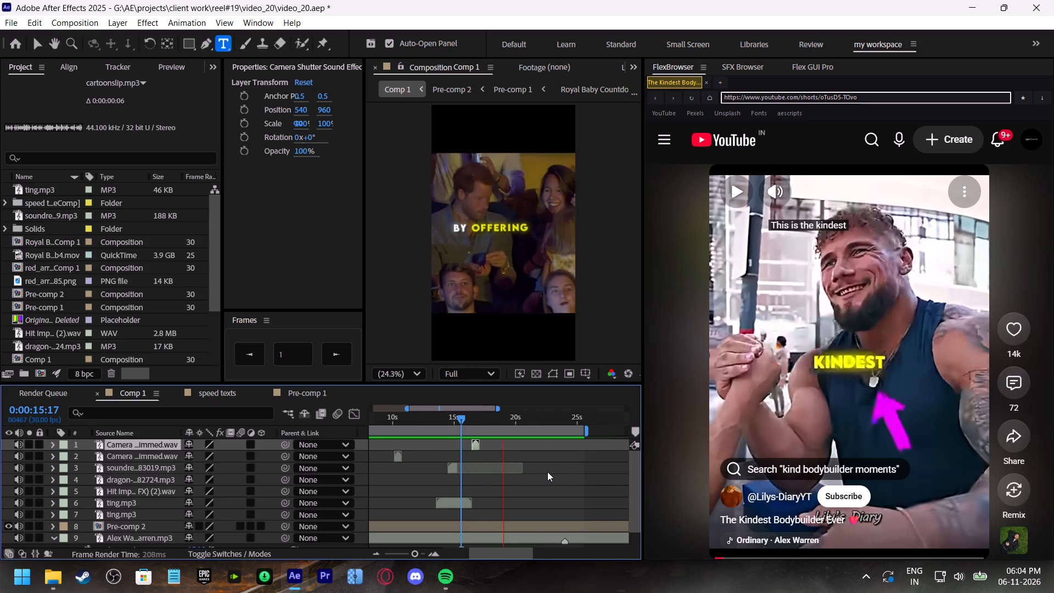
{"action": "scroll", "coordinate": [546, 471], "scroll_direction": "down", "scroll_amount": 2, "text": "shift"}
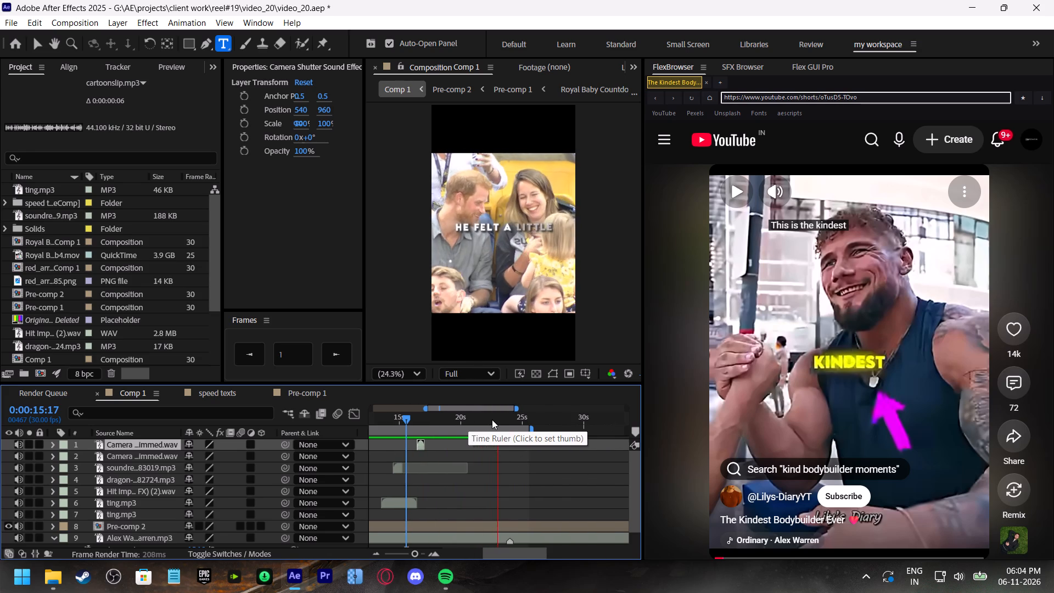
{"action": "left_click_drag", "start_coordinate": [497, 419], "coordinate": [506, 423]}
{"action": "left_click", "coordinate": [140, 468]}
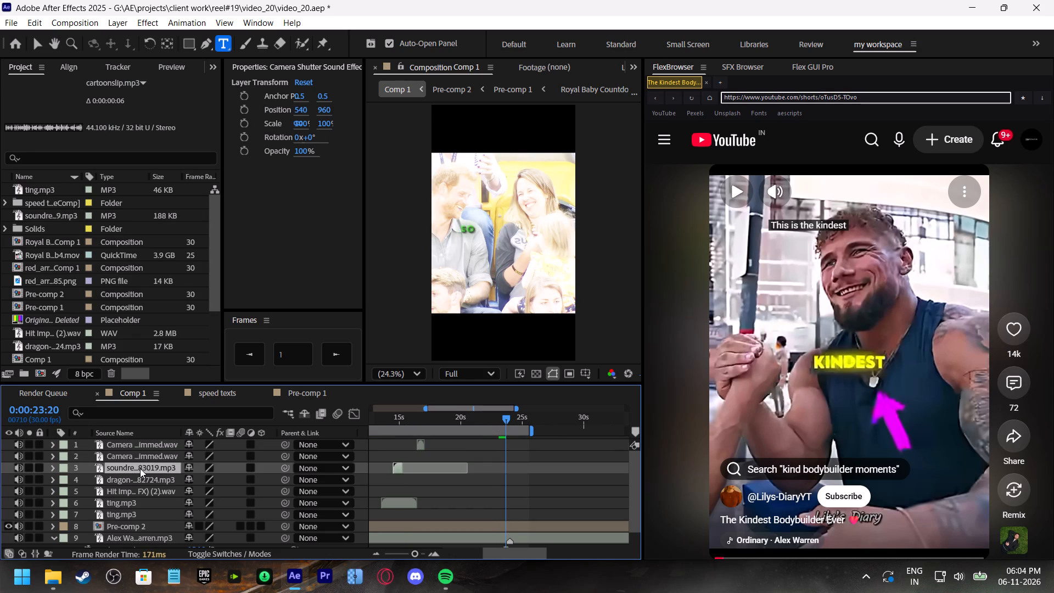
{"action": "left_click", "coordinate": [139, 478]}
{"action": "key", "text": "ctrl+d"}
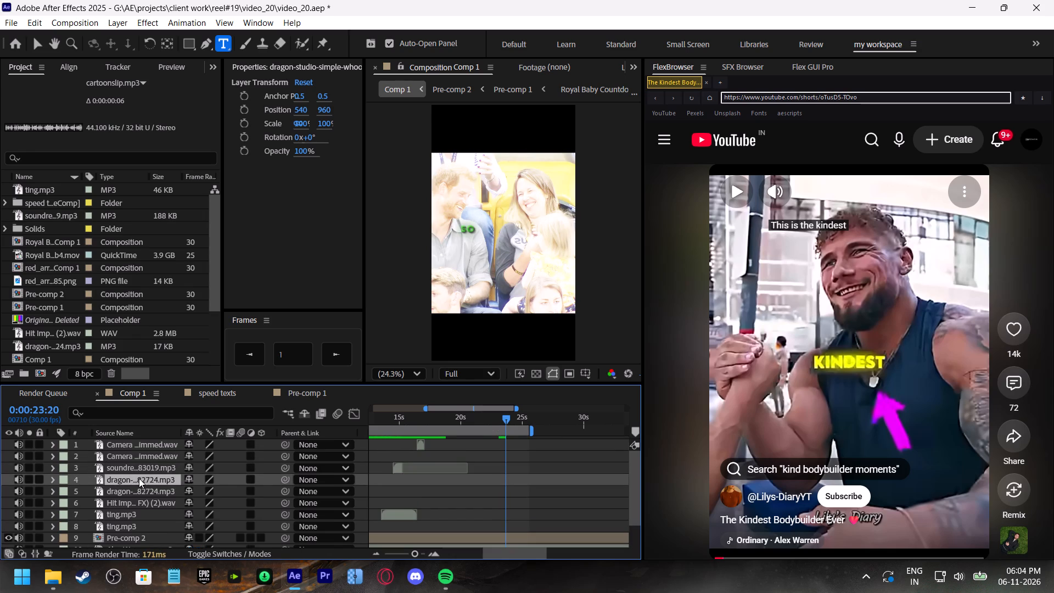
{"action": "key", "text": "bracketleft"}
Preview the copied whoosh against the flash and shift its start slightly earlier, to about 0:00:23:18.
{"action": "left_click", "coordinate": [500, 418]}
{"action": "key", "text": "space"}
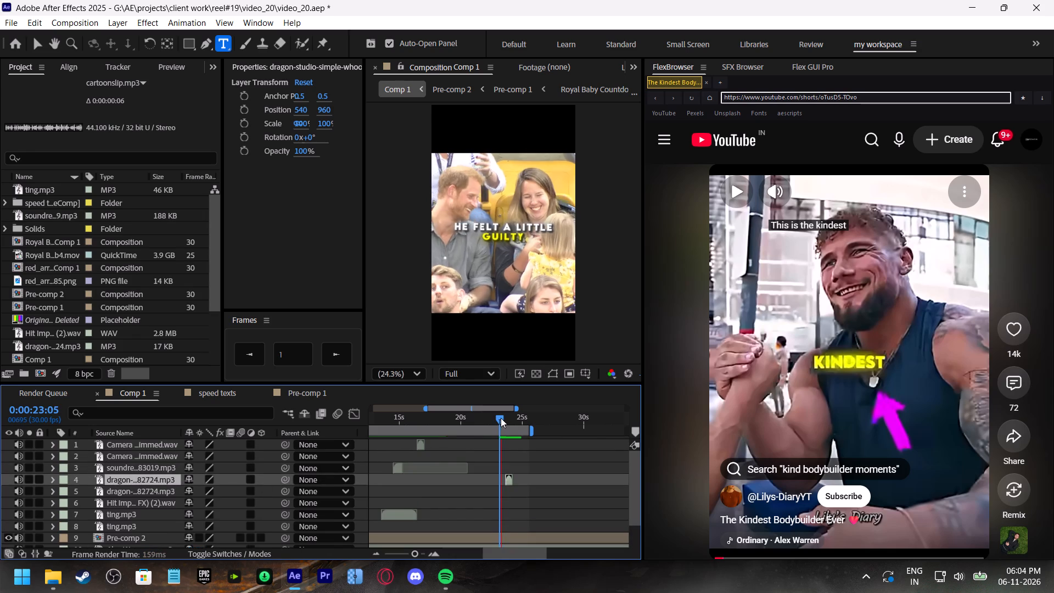
{"action": "left_click", "coordinate": [501, 418]}
{"action": "key", "text": "space"}
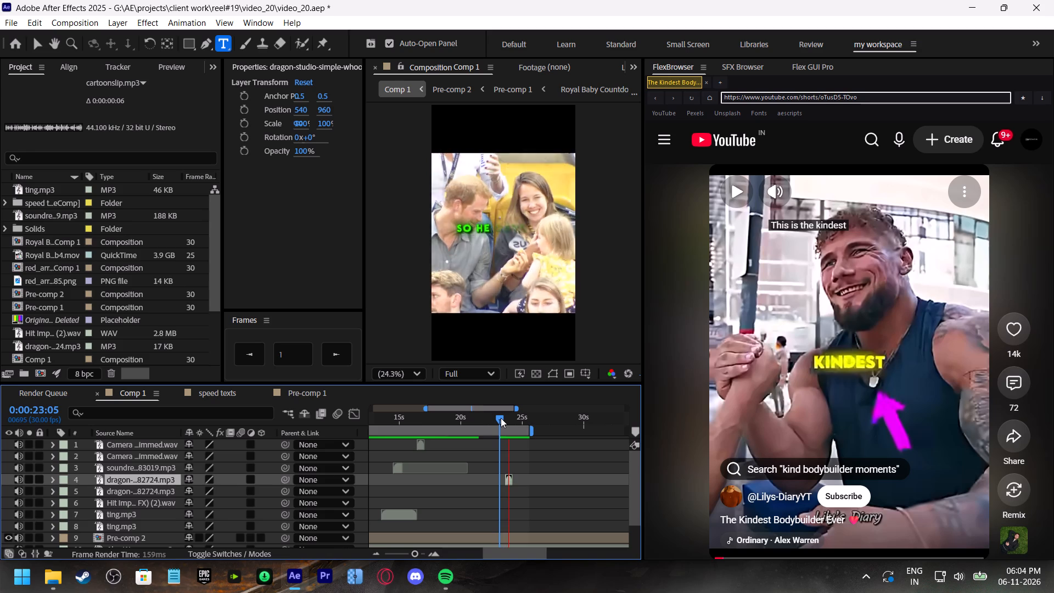
{"action": "left_click", "coordinate": [501, 418]}
{"action": "left_click_drag", "start_coordinate": [413, 557], "coordinate": [421, 557]}
{"action": "left_click_drag", "start_coordinate": [528, 477], "coordinate": [523, 476]}
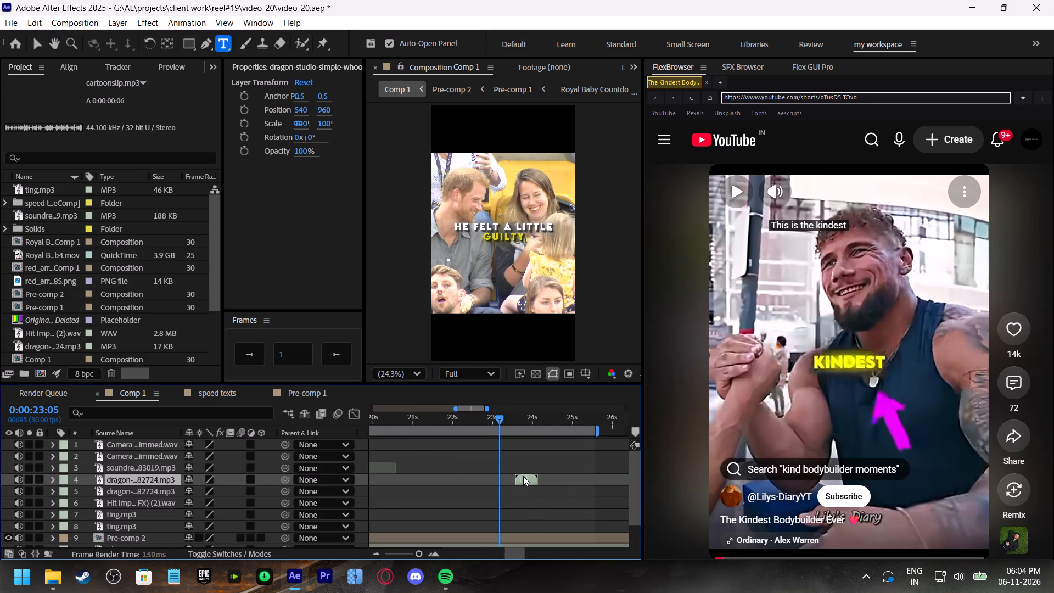
{"action": "left_click_drag", "start_coordinate": [523, 476], "coordinate": [520, 476]}
{"action": "key", "text": "space"}
{"action": "left_click", "coordinate": [495, 420]}
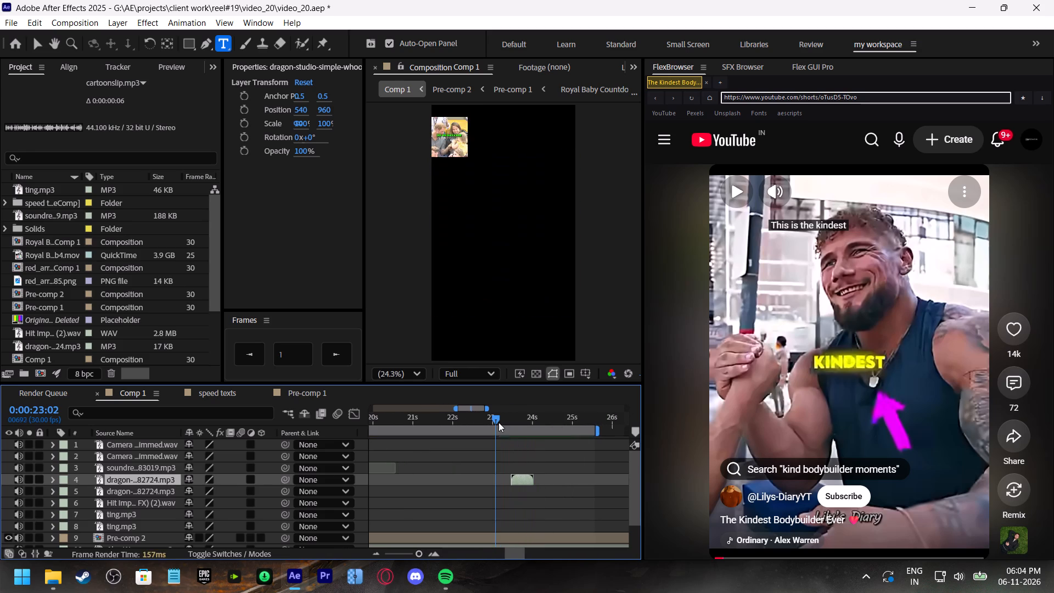
{"action": "key", "text": "space"}
{"action": "left_click", "coordinate": [511, 421]}
{"action": "left_click_drag", "start_coordinate": [520, 479], "coordinate": [525, 480]}
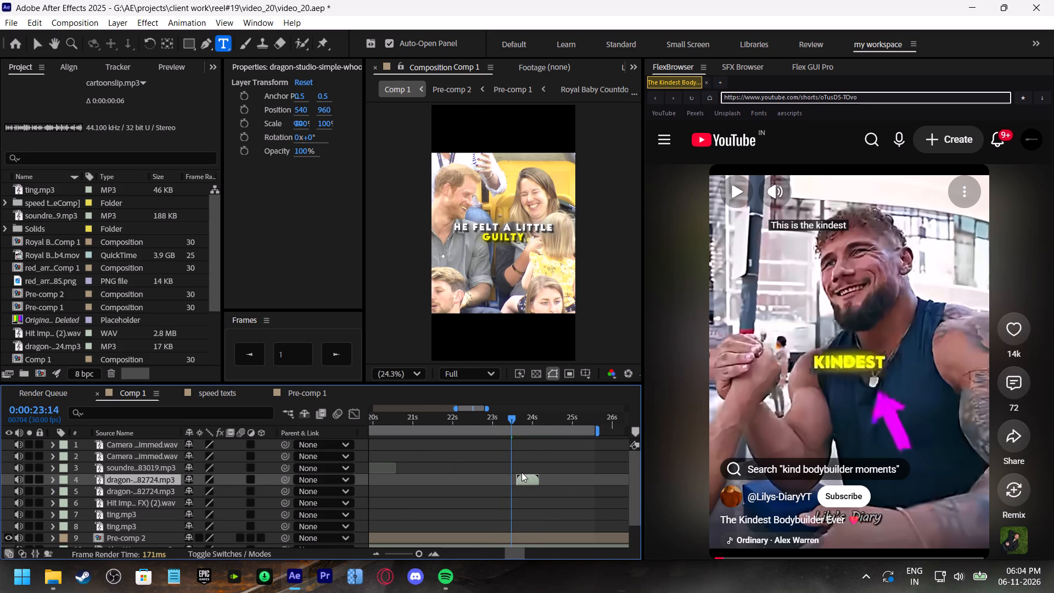
{"action": "key", "text": "space"}
{"action": "left_click", "coordinate": [513, 418]}
Set the copied whoosh layer's Audio Levels to 0 dB, preview it, save the project and collapse the layer's properties.
{"action": "key", "text": "l"}
{"action": "left_click", "coordinate": [187, 492]}
{"action": "key", "text": "0"}
{"action": "left_click", "coordinate": [281, 499]}
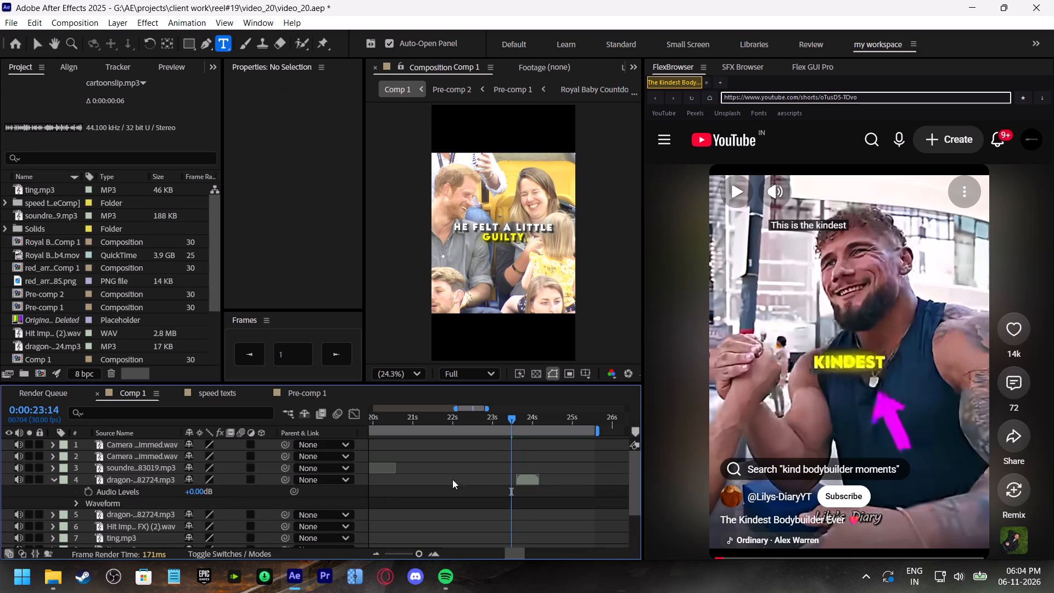
{"action": "left_click", "coordinate": [505, 417]}
{"action": "key", "text": "space"}
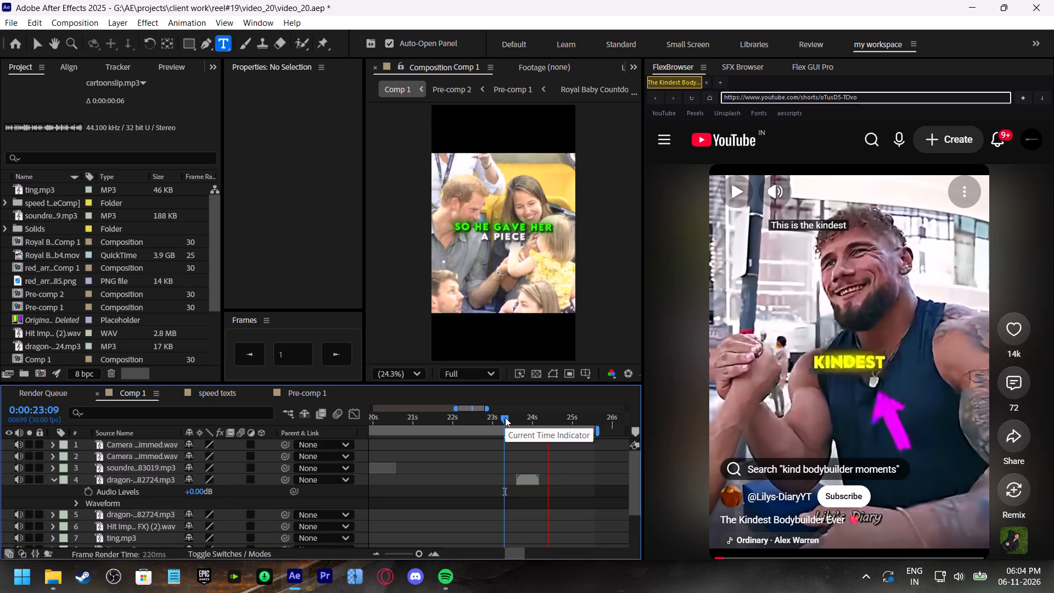
{"action": "left_click", "coordinate": [505, 417]}
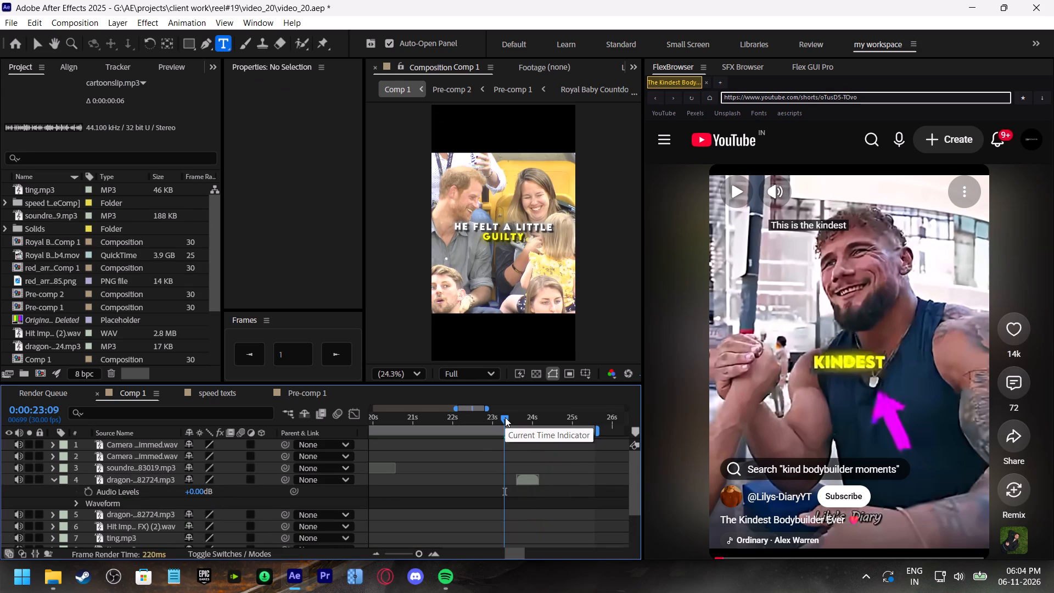
{"action": "key", "text": "ctrl+s"}
{"action": "left_click", "coordinate": [51, 480]}
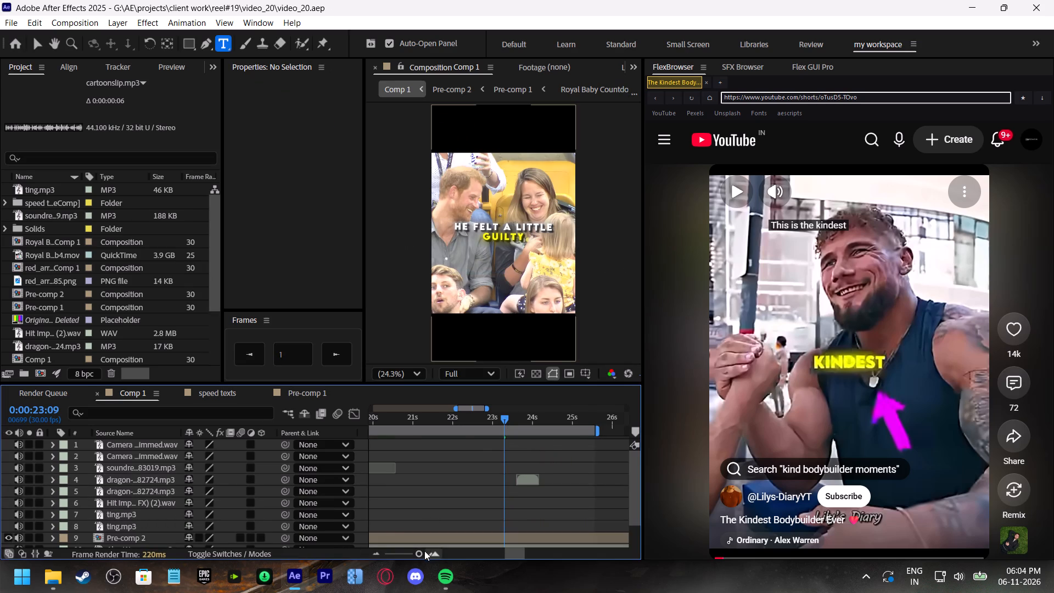
Play Comp 1 from 0:00:00:00 to check the sound effects against the captions and flashes.
{"action": "left_click_drag", "start_coordinate": [416, 551], "coordinate": [339, 558]}
{"action": "left_click_drag", "start_coordinate": [446, 417], "coordinate": [315, 454]}
{"action": "scroll", "coordinate": [472, 516], "scroll_direction": "up", "scroll_amount": 4}
{"action": "scroll", "coordinate": [472, 516], "scroll_direction": "down", "scroll_amount": 1}
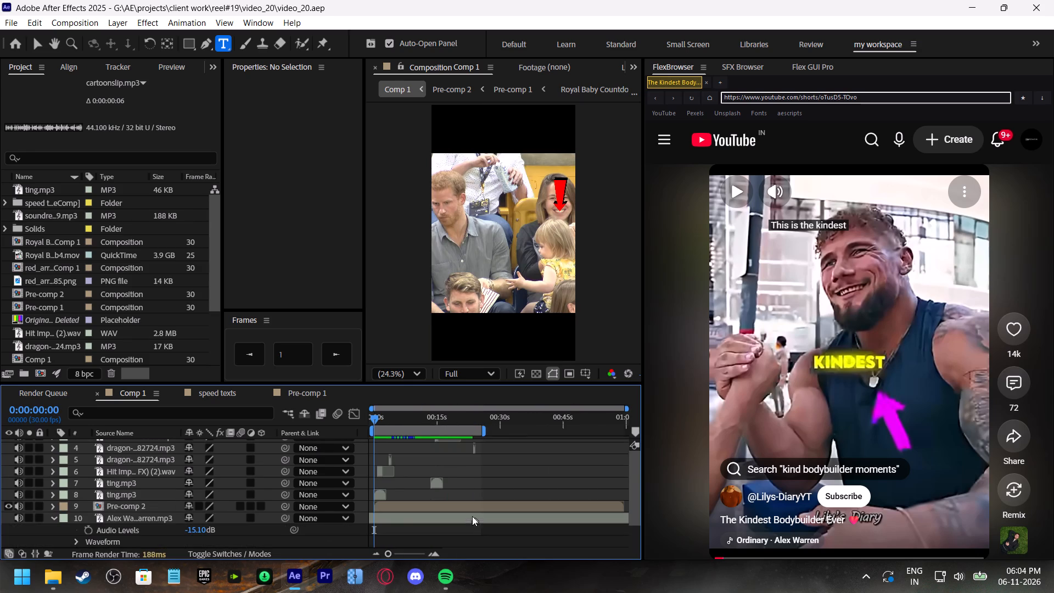
{"action": "key", "text": "space"}
{"action": "scroll", "coordinate": [472, 516], "scroll_direction": "down", "scroll_amount": 1}
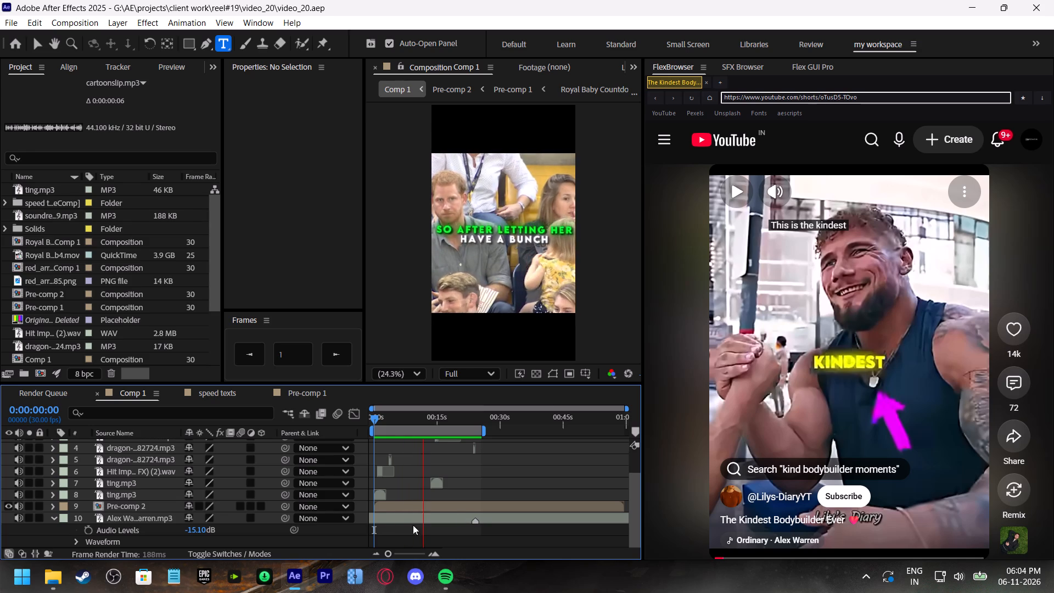
{"action": "left_click", "coordinate": [415, 418]}
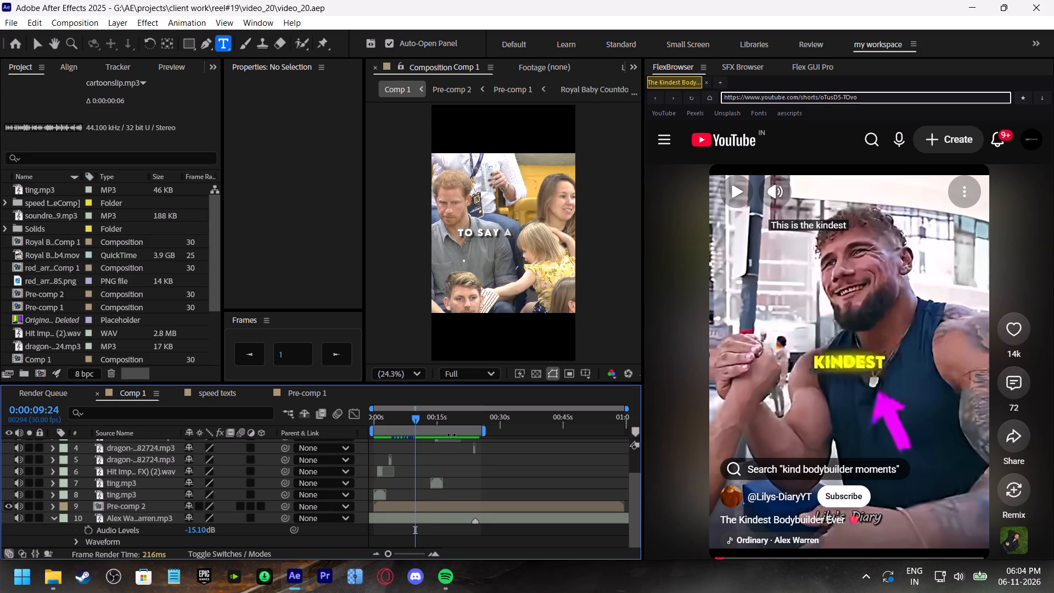
Replay the passage around the first camera shutter, starting from 0:00:09:24 and from 0:00:08:13, to check its timing.
{"action": "left_click_drag", "start_coordinate": [391, 552], "coordinate": [404, 556]}
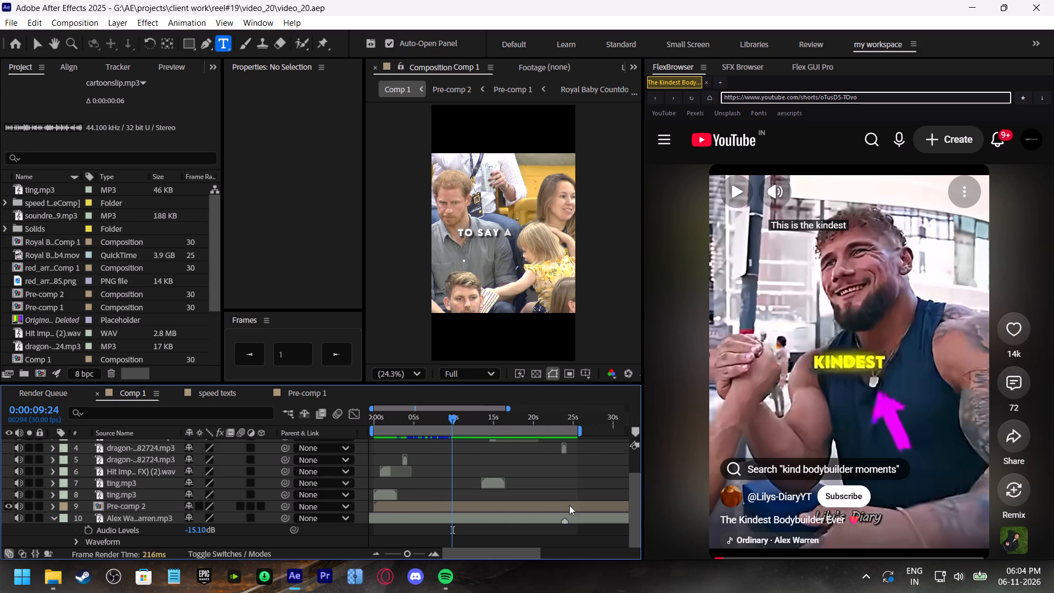
{"action": "scroll", "coordinate": [569, 505], "scroll_direction": "up", "scroll_amount": 3}
{"action": "scroll", "coordinate": [521, 500], "scroll_direction": "down", "scroll_amount": 1}
{"action": "scroll", "coordinate": [498, 493], "scroll_direction": "up", "scroll_amount": 3}
{"action": "key", "text": "space"}
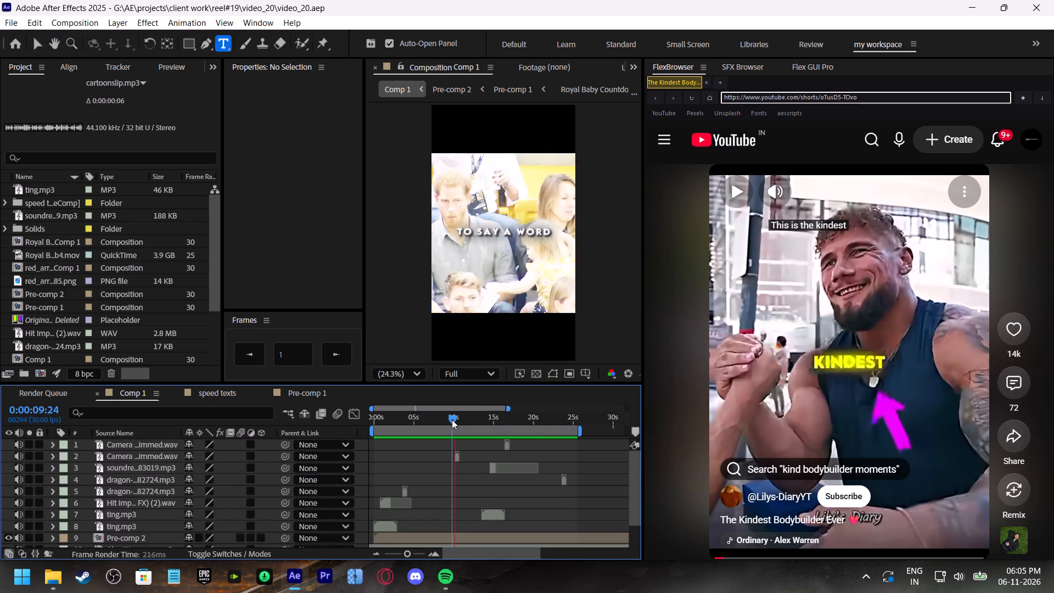
{"action": "left_click", "coordinate": [452, 419]}
{"action": "left_click_drag", "start_coordinate": [452, 419], "coordinate": [441, 418]}
{"action": "key", "text": "space"}
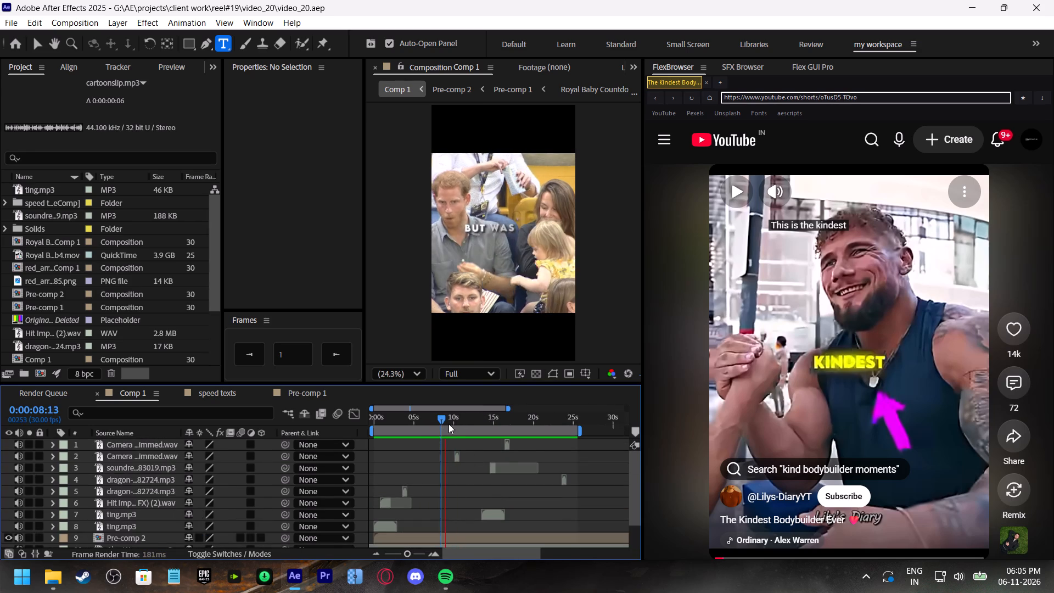
Replay the "HER MOM CAUGHT HER" caption passage from several start points between 0:00:07:02 and 0:00:08:00 to judge its sound.
{"action": "left_click_drag", "start_coordinate": [442, 422], "coordinate": [431, 419]}
{"action": "key", "text": "space"}
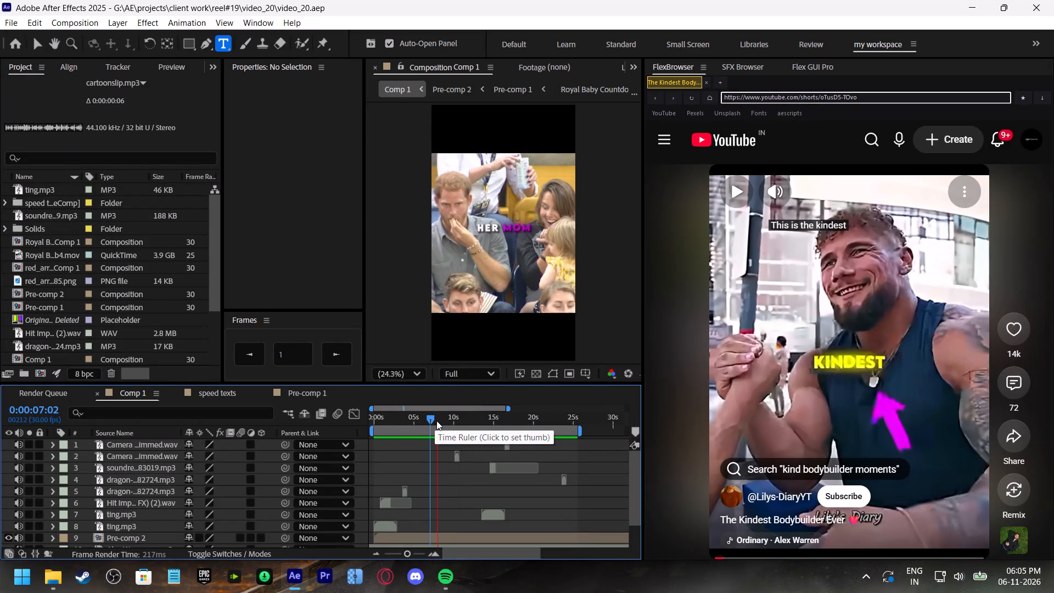
{"action": "left_click", "coordinate": [436, 421]}
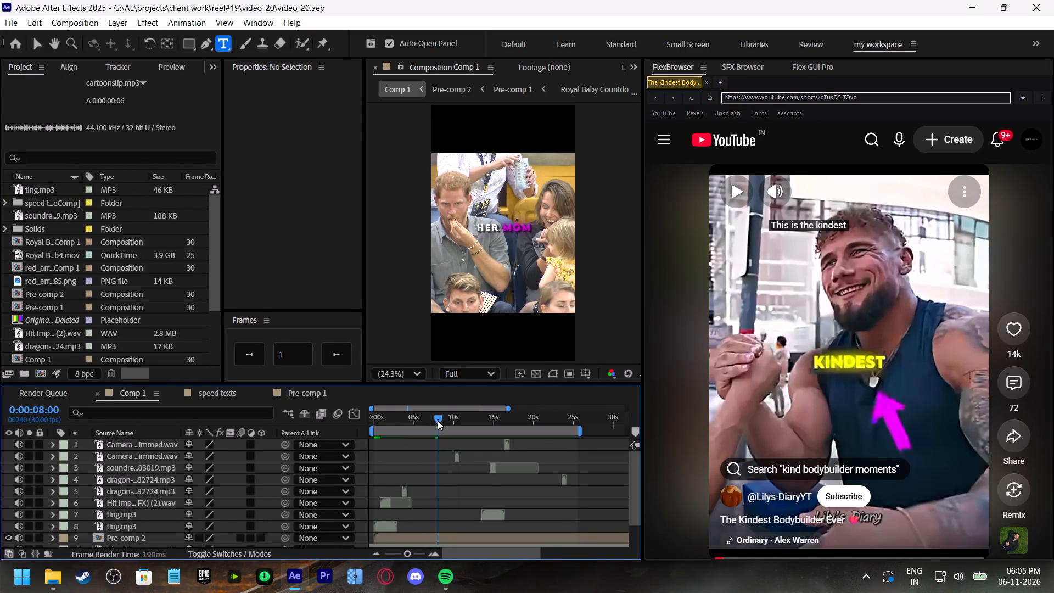
{"action": "key", "text": "space"}
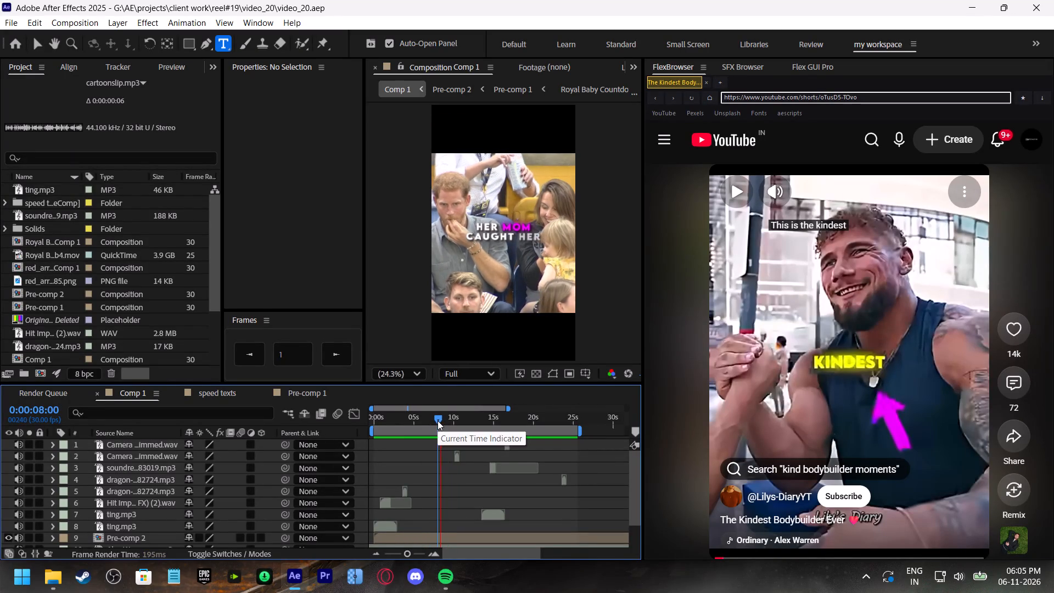
{"action": "left_click_drag", "start_coordinate": [438, 421], "coordinate": [433, 419]}
{"action": "key", "text": "space"}
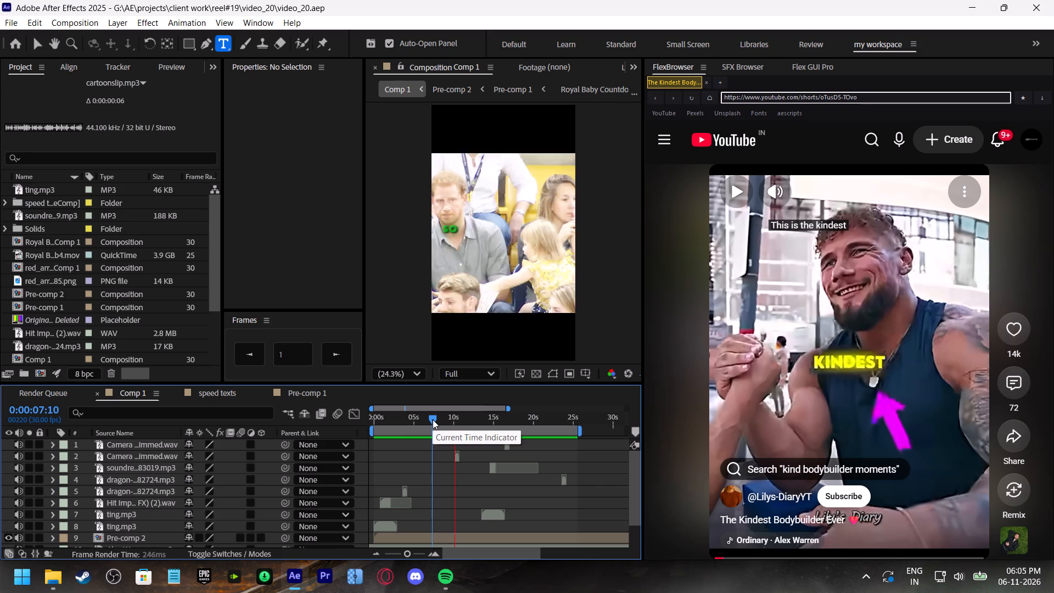
{"action": "left_click", "coordinate": [433, 419]}
{"action": "key", "text": "space"}
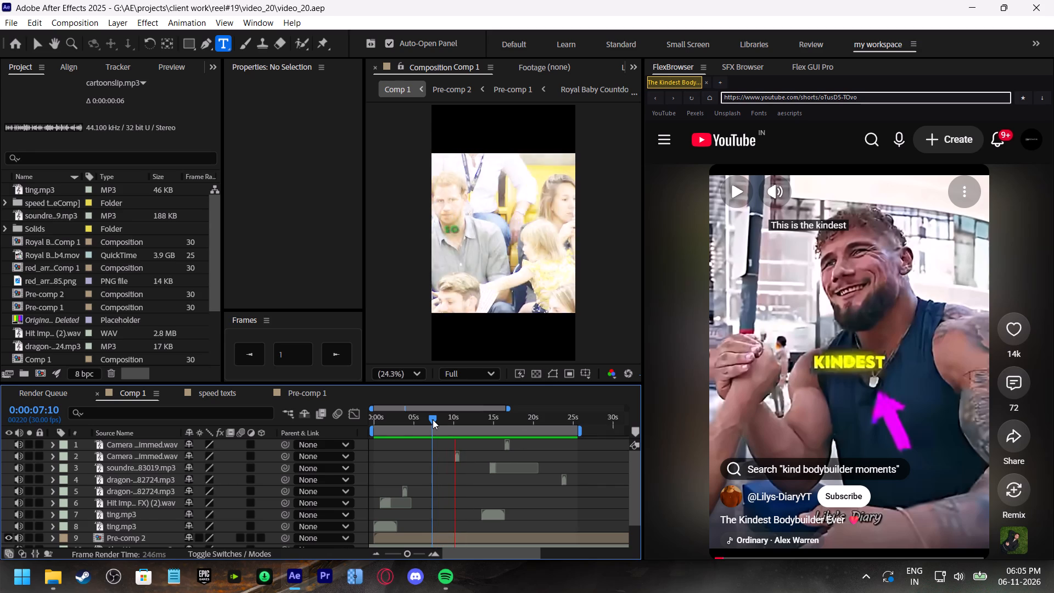
{"action": "left_click", "coordinate": [433, 419]}
{"action": "key", "text": "space"}
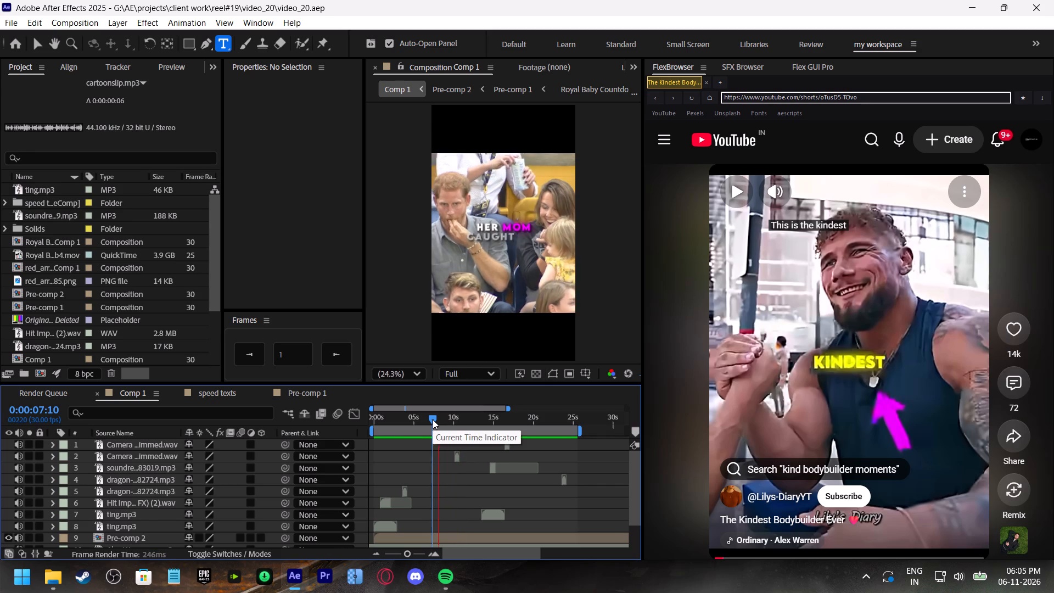
{"action": "left_click_drag", "start_coordinate": [433, 419], "coordinate": [436, 421]}
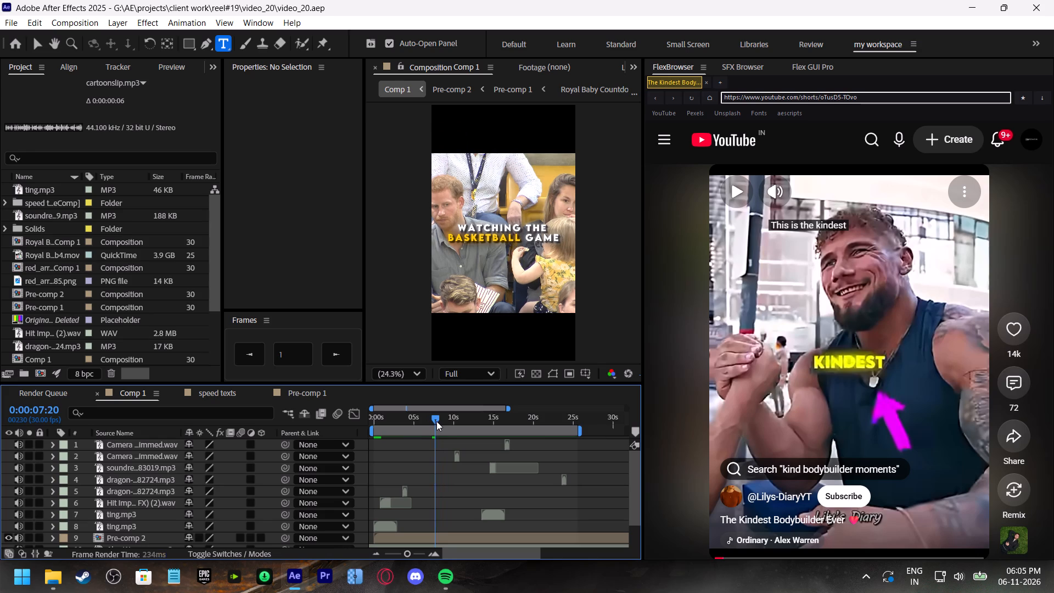
{"action": "left_click_drag", "start_coordinate": [436, 421], "coordinate": [438, 424]}
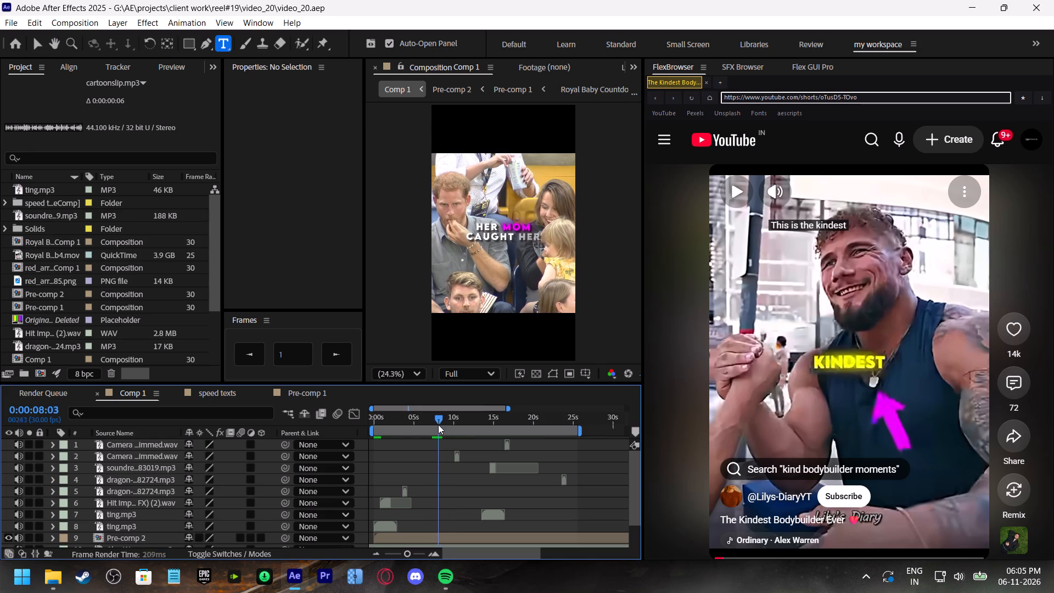
{"action": "left_click_drag", "start_coordinate": [438, 424], "coordinate": [437, 424]}
{"action": "key", "text": "space"}
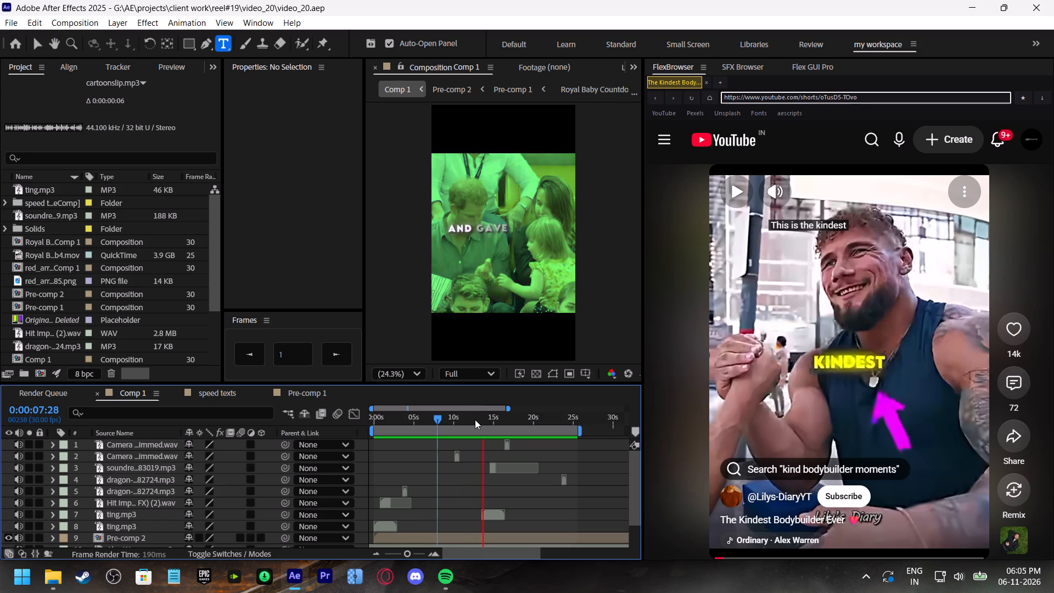
Lower the Audio Levels of the ting.mp3 layer near 0:00:14:00 to -8 dB and replay Comp 1 from 0:00:12:02.
{"action": "scroll", "coordinate": [509, 434], "scroll_direction": "up", "scroll_amount": 2}
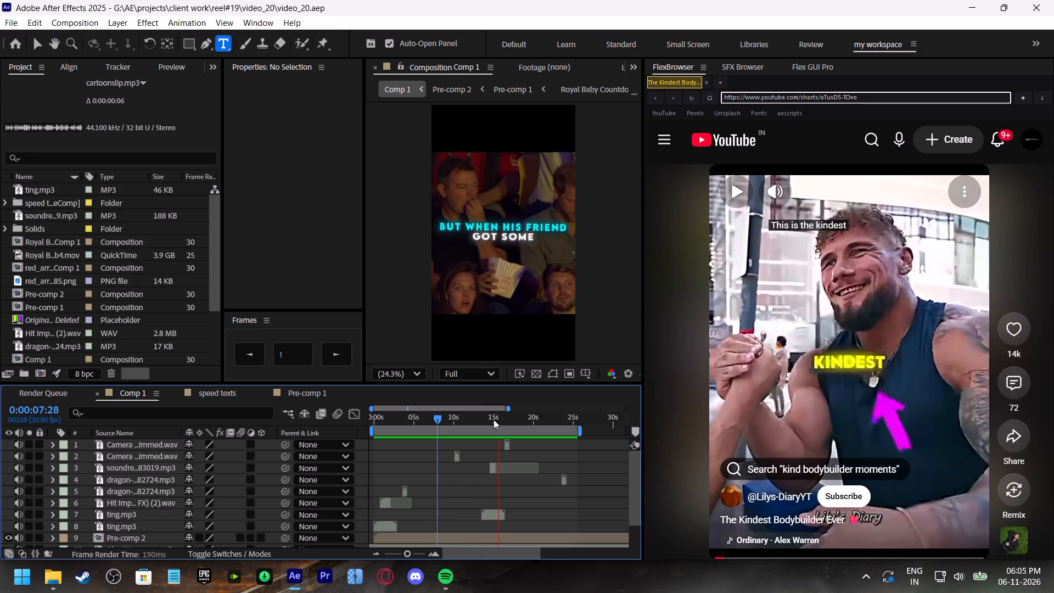
{"action": "left_click", "coordinate": [491, 418]}
{"action": "left_click", "coordinate": [499, 516]}
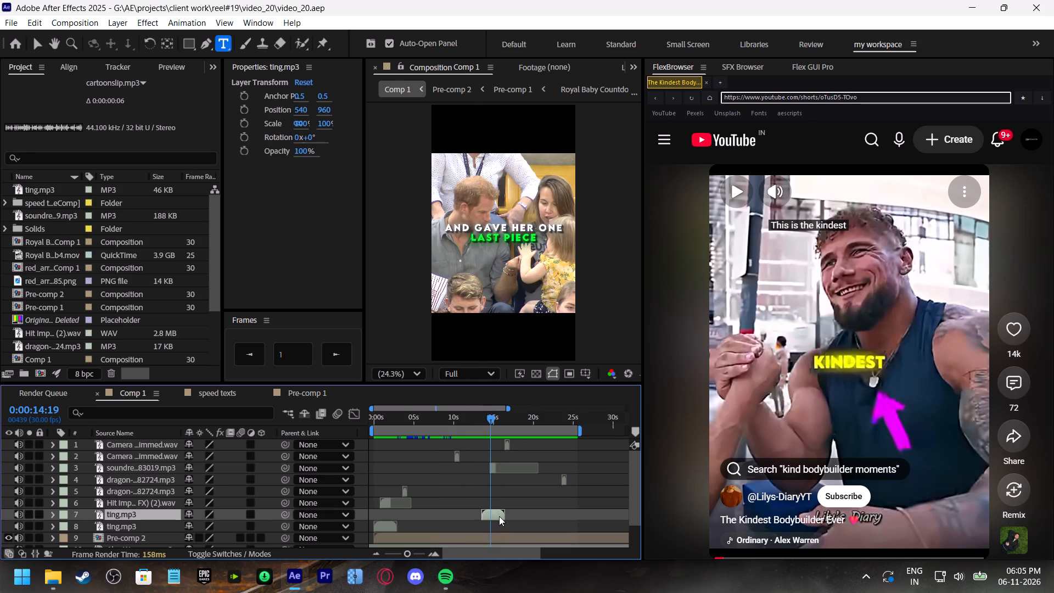
{"action": "key", "text": "l"}
{"action": "left_click", "coordinate": [470, 415]}
{"action": "key", "text": "space"}
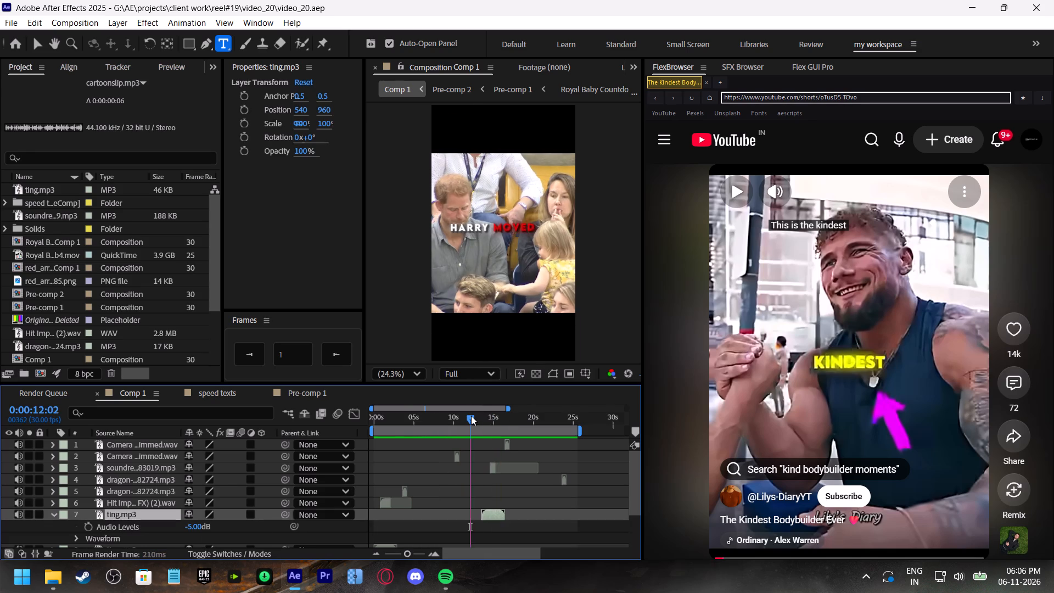
{"action": "left_click", "coordinate": [194, 530]}
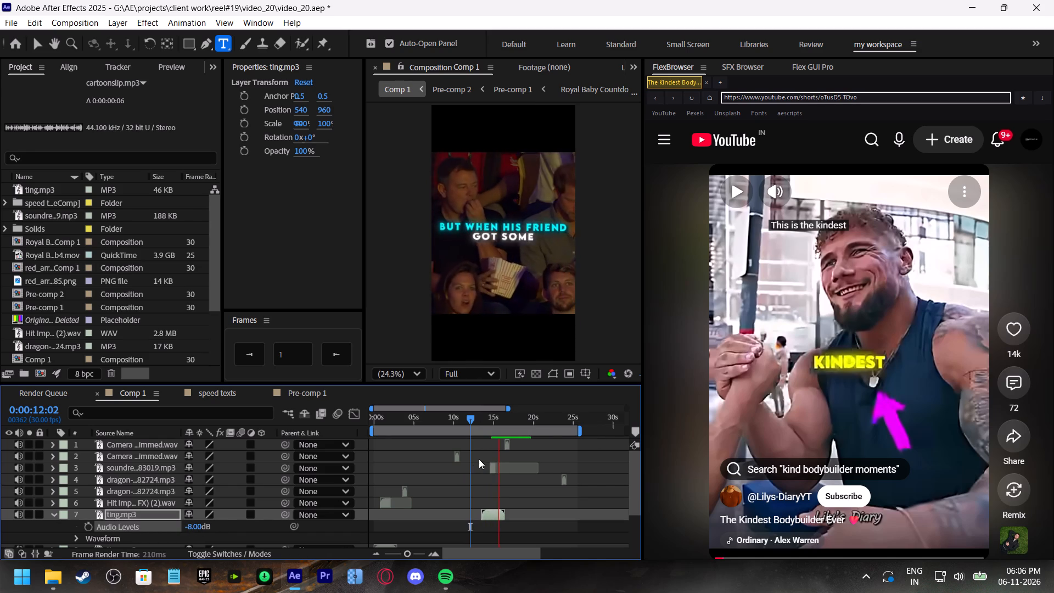
{"action": "left_click", "coordinate": [473, 419]}
{"action": "key", "text": "space"}
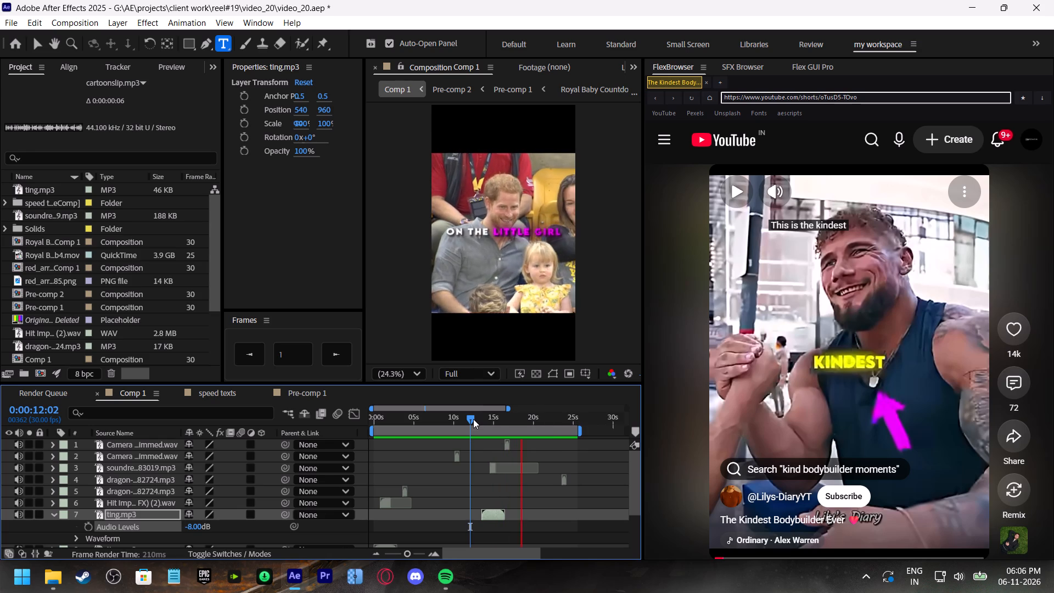
Replay Comp 1 from 0:00:15:18 and 0:00:02:25 to check the sound mix, and save the project.
{"action": "left_click", "coordinate": [497, 420]}
{"action": "key", "text": "space"}
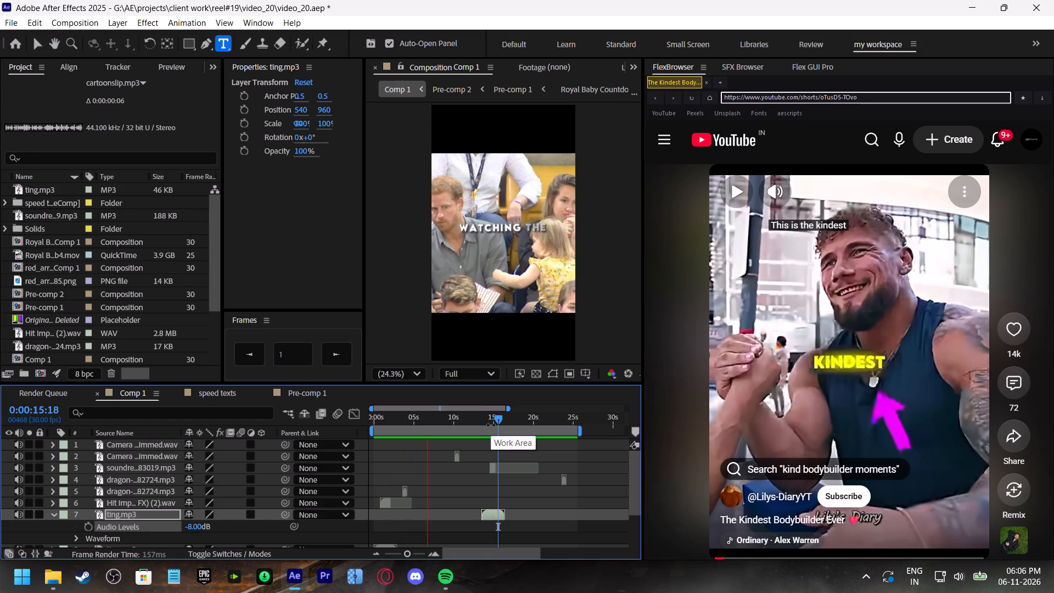
{"action": "left_click", "coordinate": [397, 416]}
{"action": "key", "text": "space"}
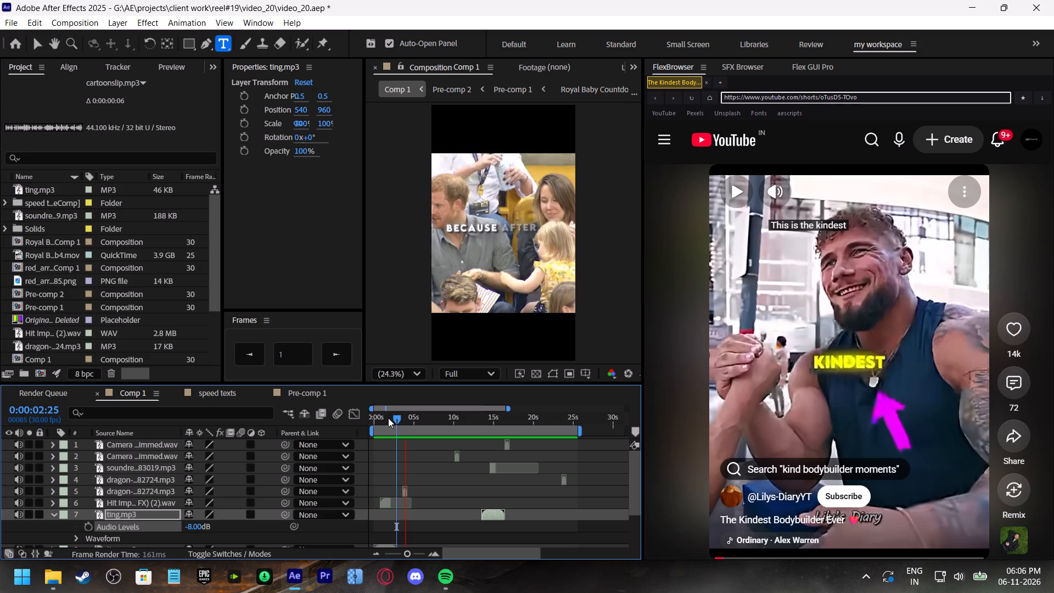
{"action": "left_click", "coordinate": [388, 418]}
{"action": "key", "text": "ctrl+s"}
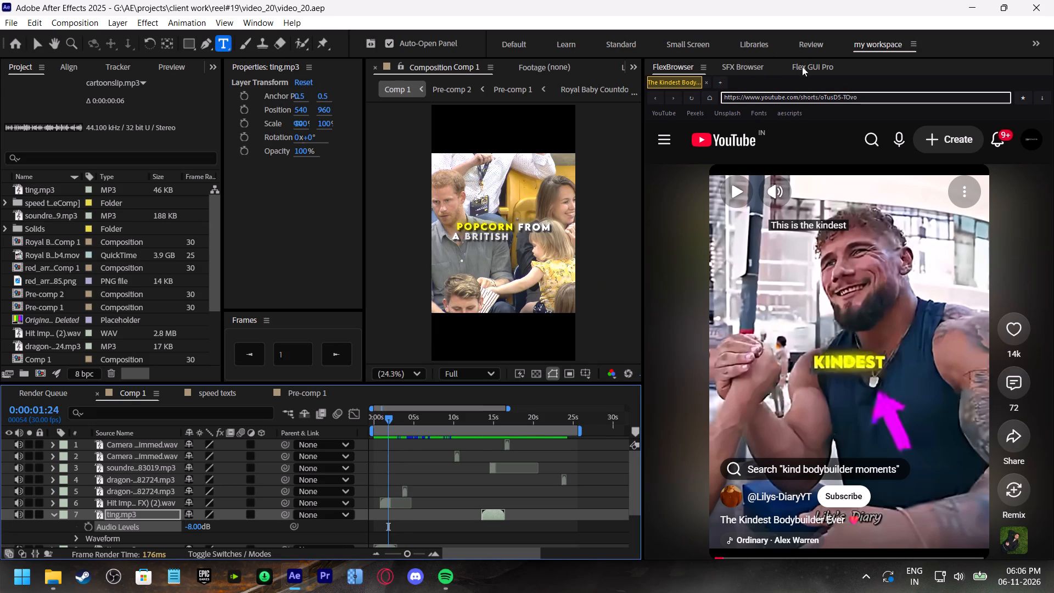
Open the pinned Myinstants site in a new FlexBrowser tab and search it for "eating".
{"action": "left_click", "coordinate": [717, 83]}
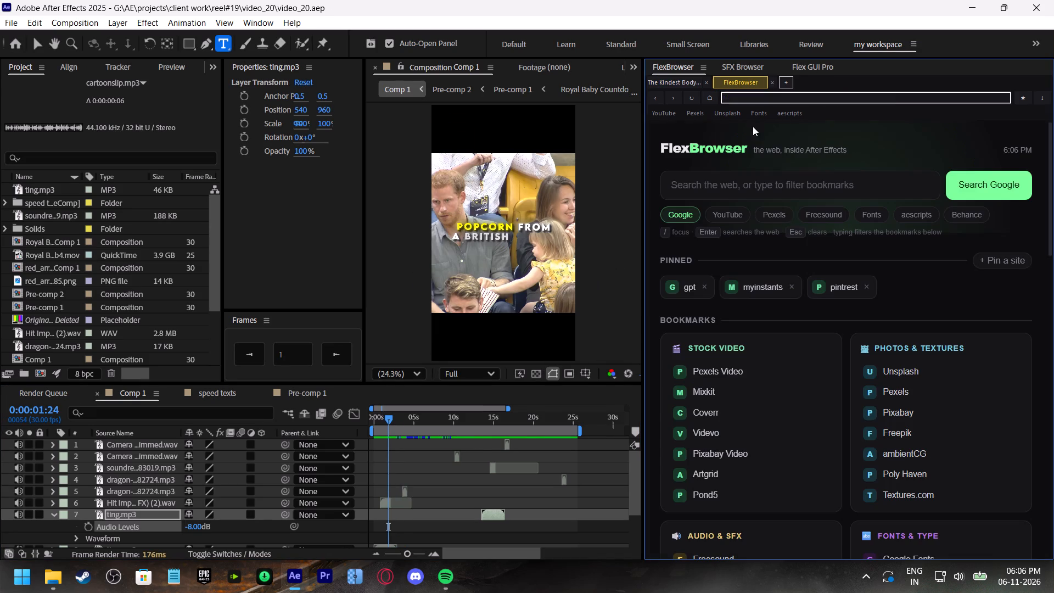
{"action": "left_click", "coordinate": [740, 290]}
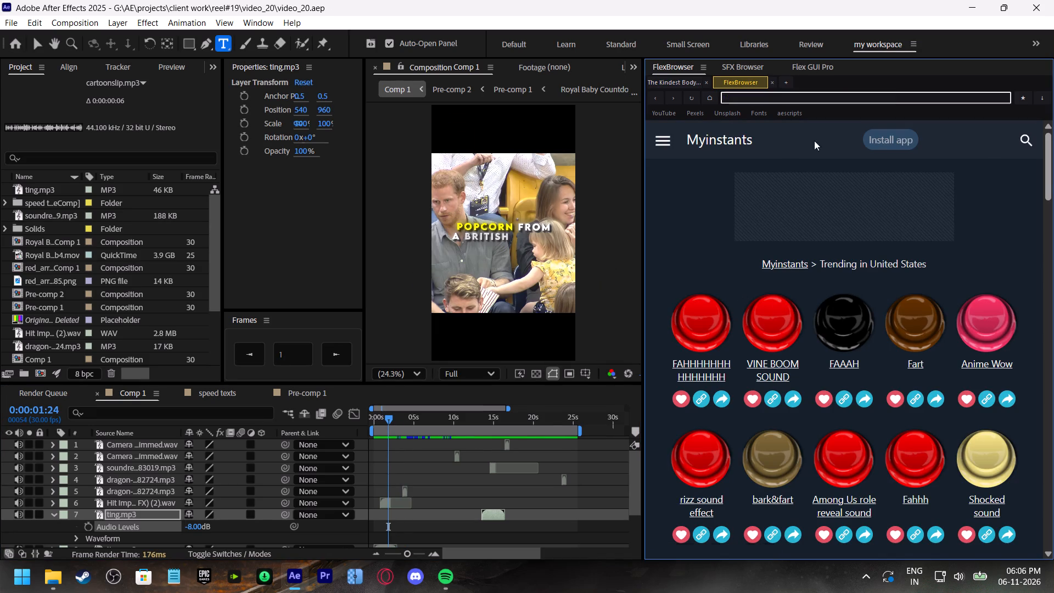
{"action": "left_click", "coordinate": [1023, 138]}
{"action": "left_click", "coordinate": [795, 148]}
{"action": "type", "text": "eating"}
{"action": "key", "text": "Return"}
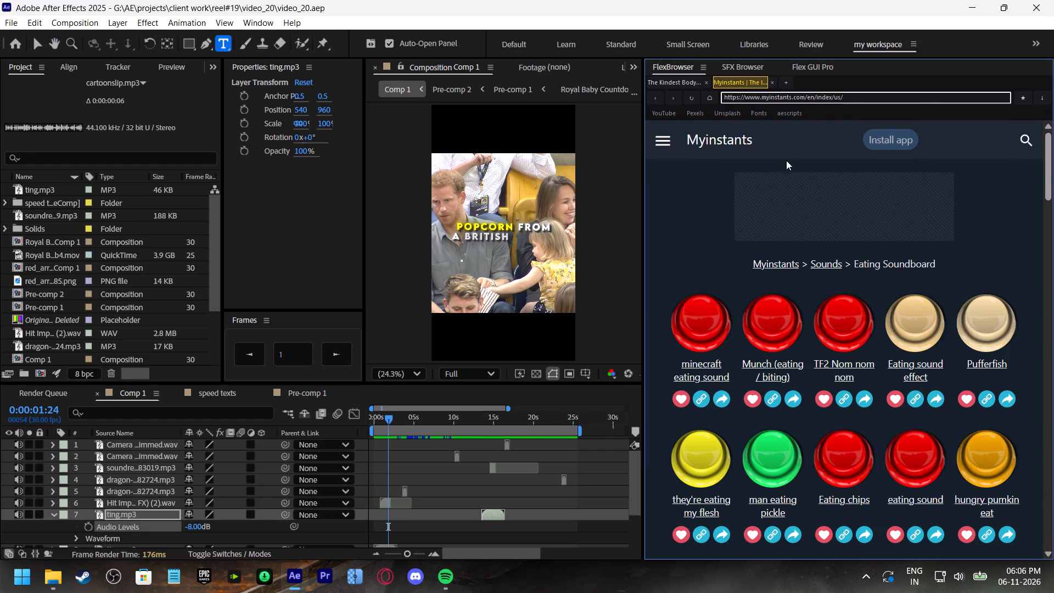
Listen to the first row of eating sounds, from "minecraft eating sound" to "Pufferfish", to compare them.
{"action": "left_click", "coordinate": [707, 314]}
{"action": "left_click", "coordinate": [760, 321]}
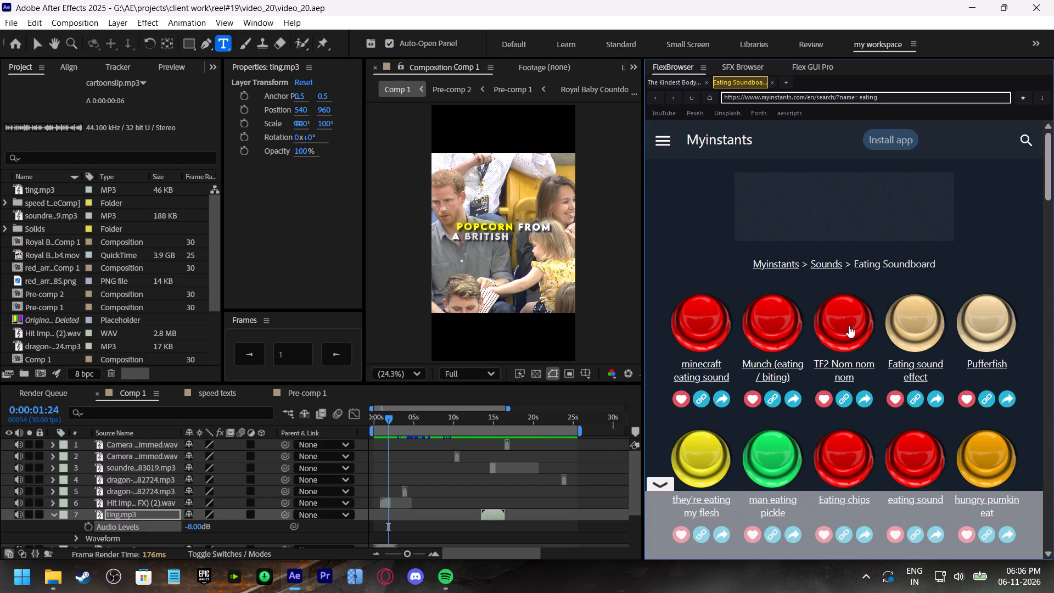
{"action": "left_click", "coordinate": [765, 339]}
{"action": "left_click", "coordinate": [842, 333]}
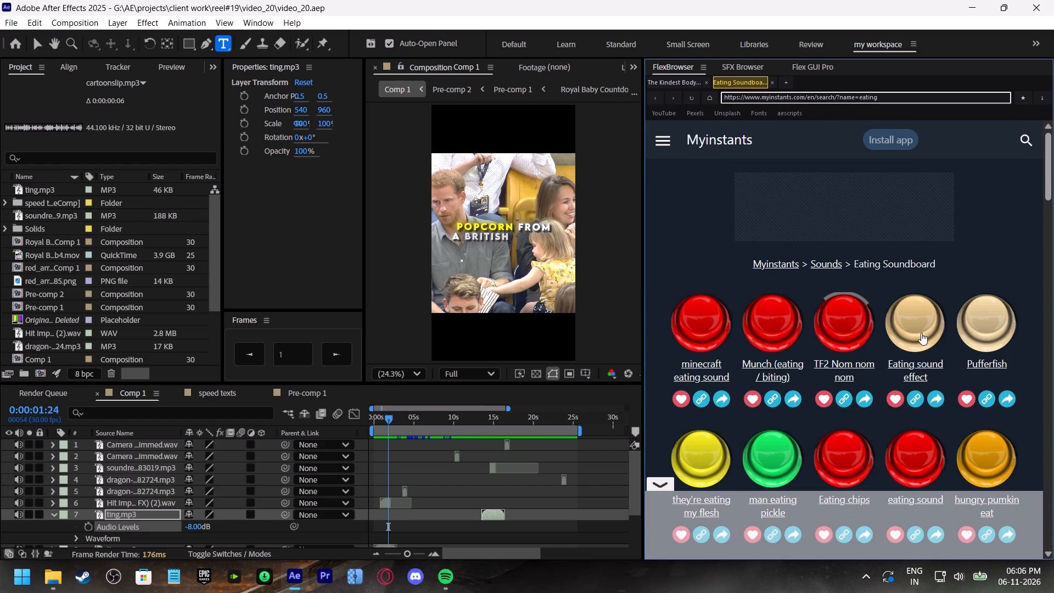
{"action": "left_click", "coordinate": [921, 333]}
{"action": "left_click", "coordinate": [990, 325]}
{"action": "left_click", "coordinate": [928, 340]}
Download the "Eating sound effect" MP3 and add the file to Comp 1 as the top layer.
{"action": "left_click", "coordinate": [902, 381]}
{"action": "scroll", "coordinate": [861, 513], "scroll_direction": "down", "scroll_amount": 3}
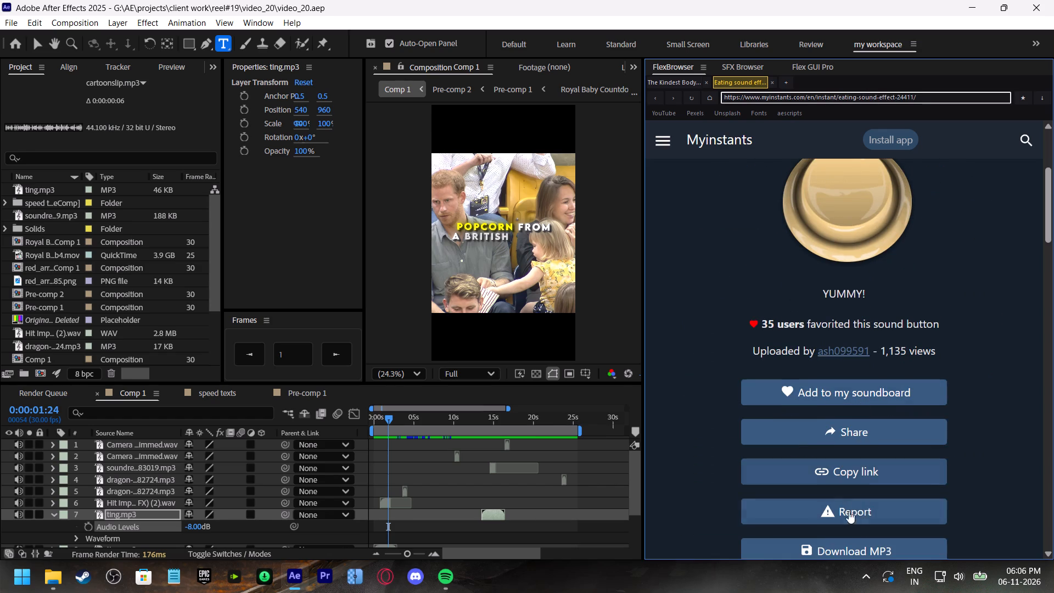
{"action": "left_click", "coordinate": [830, 547]}
{"action": "left_click_drag", "start_coordinate": [877, 177], "coordinate": [864, 192]}
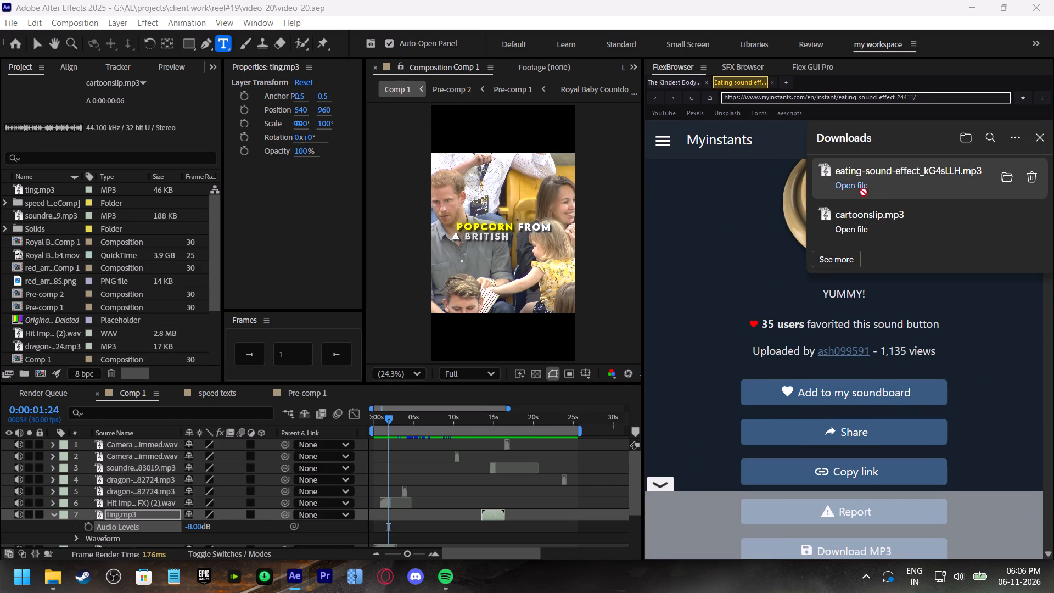
{"action": "left_click_drag", "start_coordinate": [864, 192], "coordinate": [400, 475]}
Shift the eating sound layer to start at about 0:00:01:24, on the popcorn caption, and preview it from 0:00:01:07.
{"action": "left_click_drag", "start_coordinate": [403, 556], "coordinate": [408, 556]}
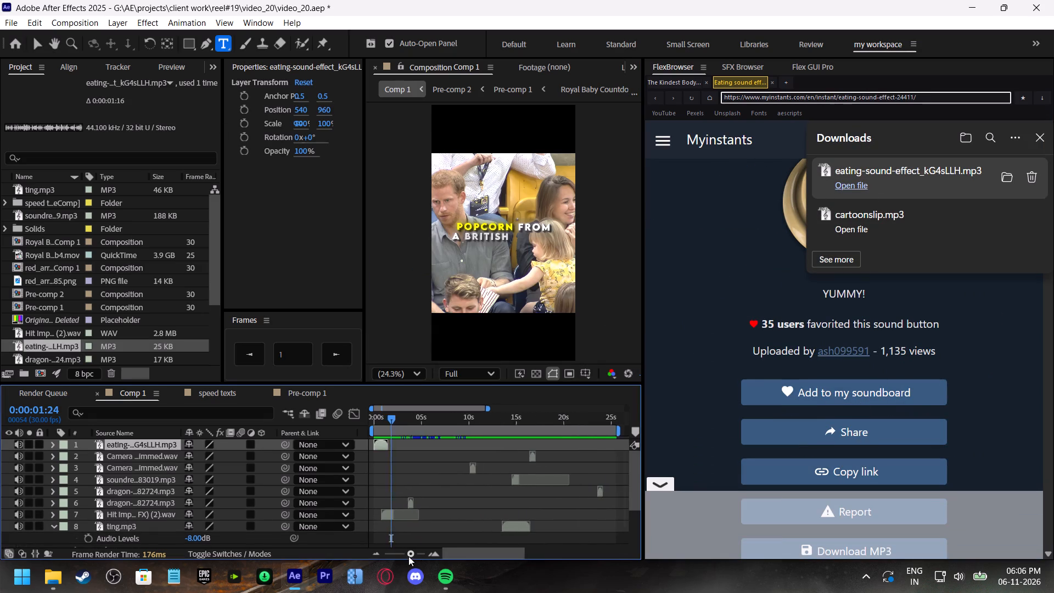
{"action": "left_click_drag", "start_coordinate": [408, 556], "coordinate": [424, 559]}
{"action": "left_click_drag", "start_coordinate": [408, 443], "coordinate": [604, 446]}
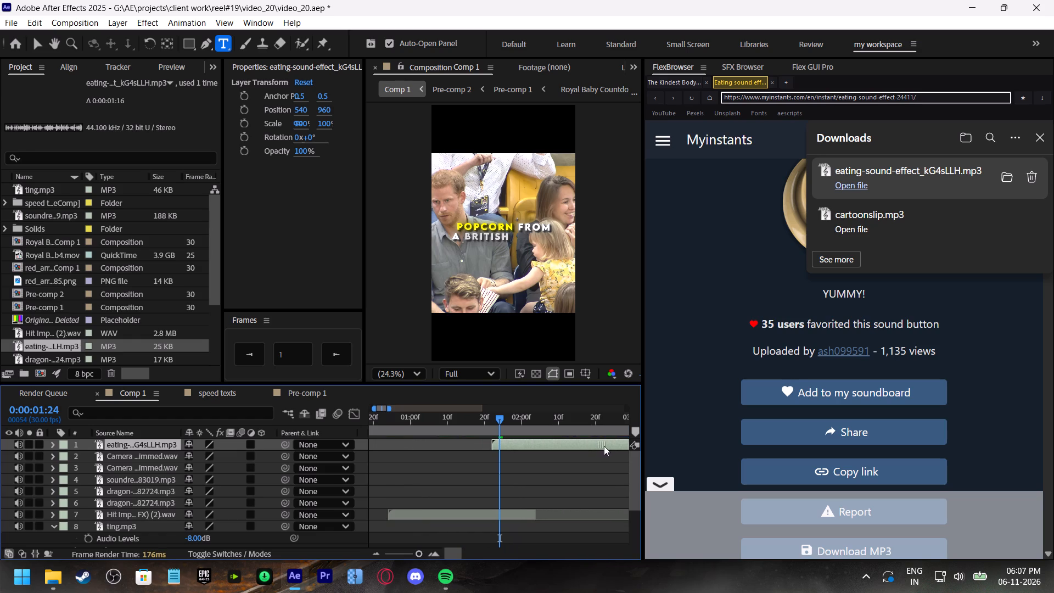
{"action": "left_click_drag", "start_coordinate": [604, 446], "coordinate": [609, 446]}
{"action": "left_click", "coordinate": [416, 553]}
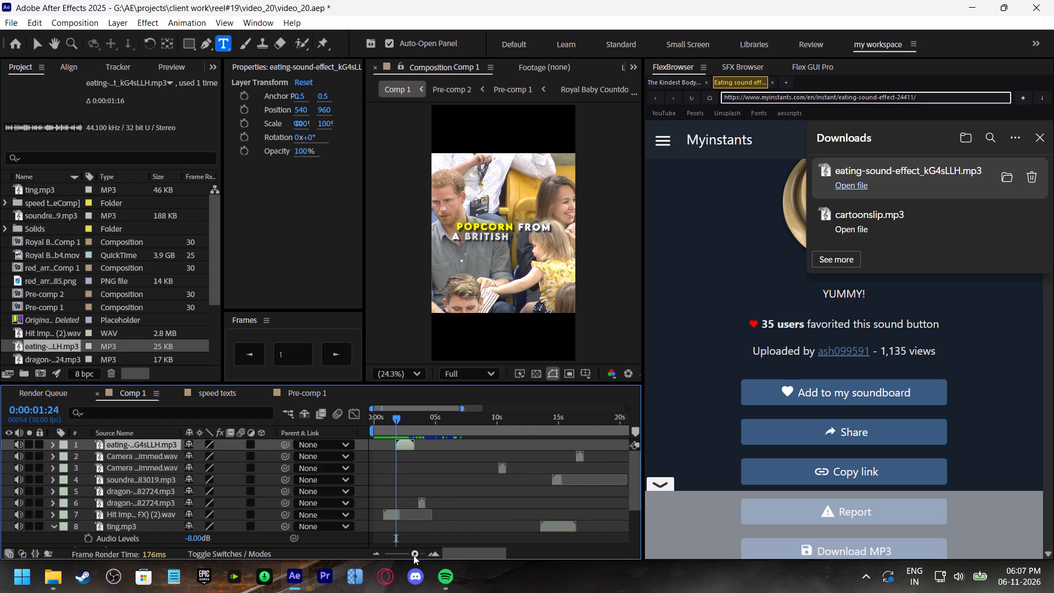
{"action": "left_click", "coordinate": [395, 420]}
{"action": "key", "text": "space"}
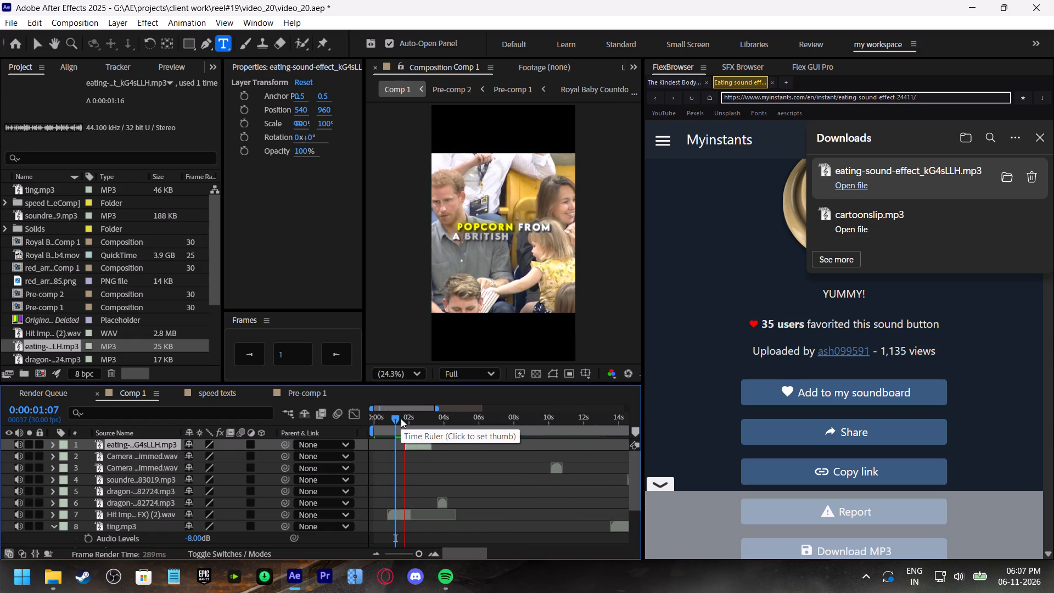
Move the eating sound layer to start at about 0:00:03:02, preview it from 0:00:02:17 and scrub through the eating shot.
{"action": "left_click_drag", "start_coordinate": [410, 415], "coordinate": [377, 428]}
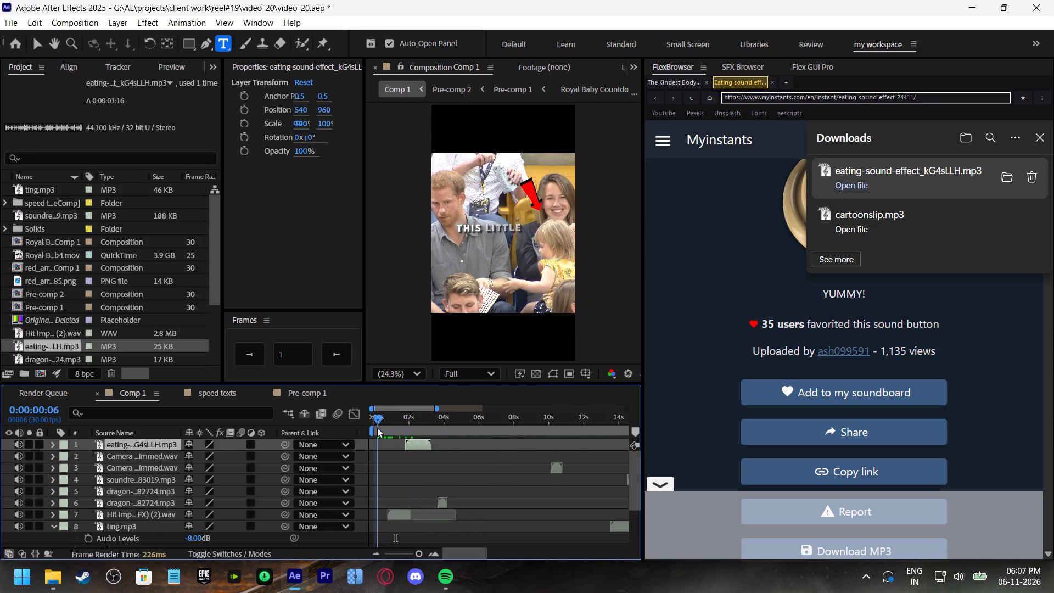
{"action": "left_click_drag", "start_coordinate": [377, 428], "coordinate": [429, 447]}
{"action": "left_click_drag", "start_coordinate": [416, 446], "coordinate": [438, 452]}
{"action": "left_click", "coordinate": [419, 421]}
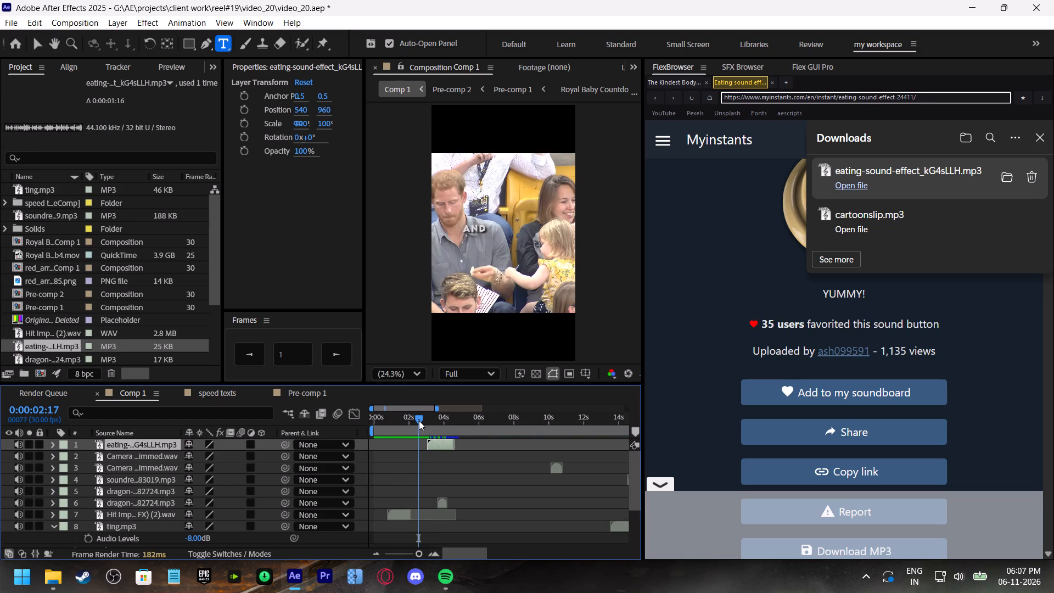
{"action": "key", "text": "space"}
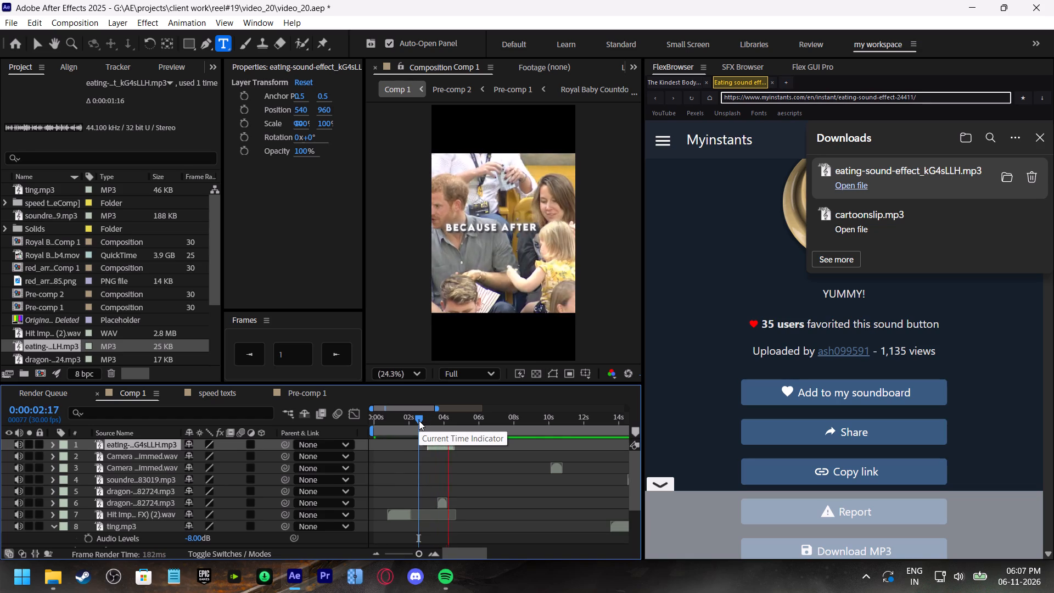
{"action": "left_click_drag", "start_coordinate": [419, 421], "coordinate": [421, 421]}
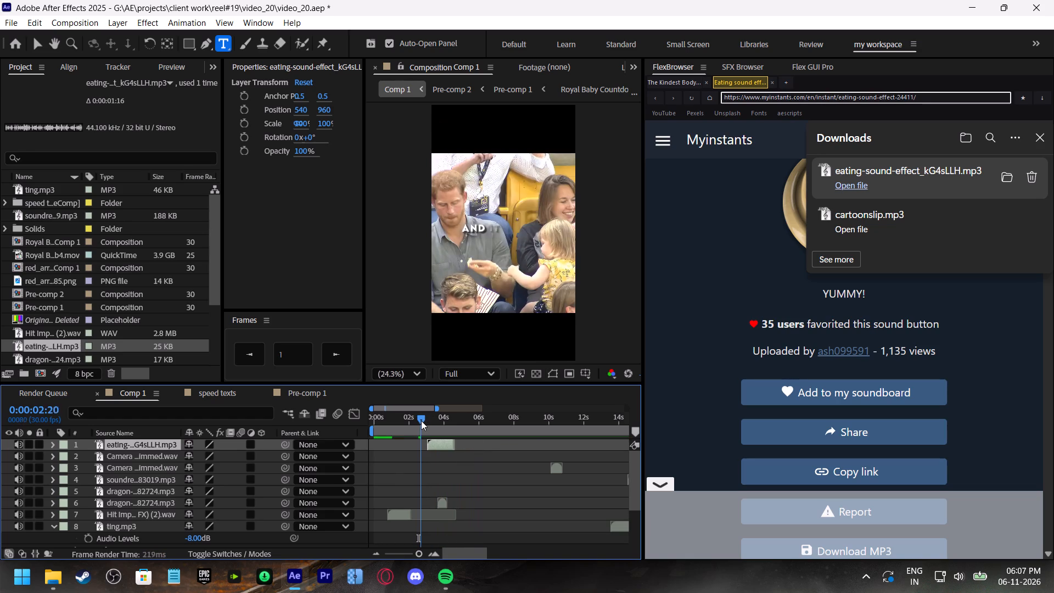
{"action": "left_click_drag", "start_coordinate": [421, 421], "coordinate": [442, 434]}
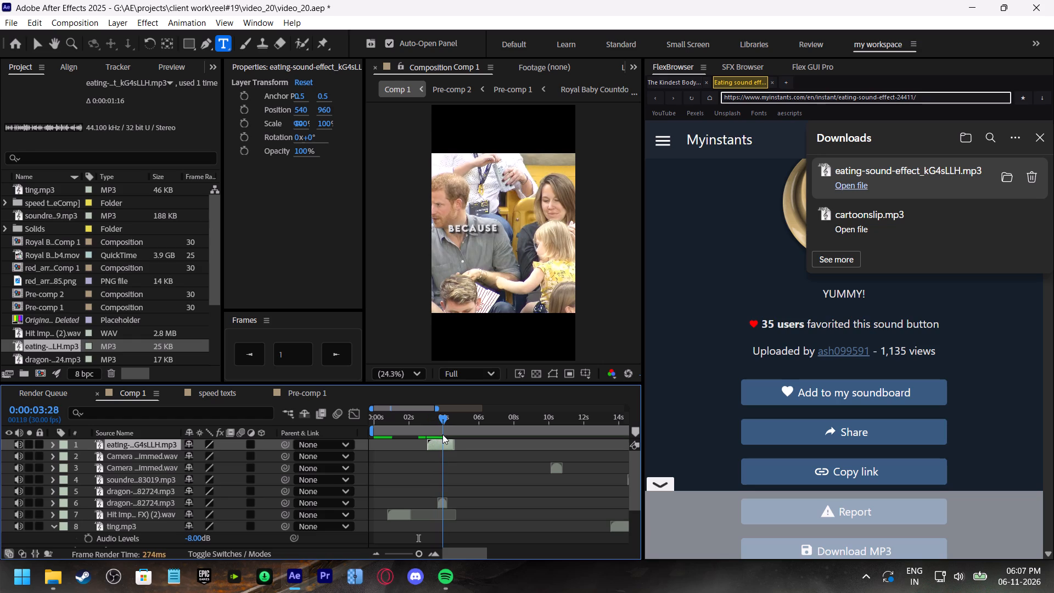
{"action": "left_click_drag", "start_coordinate": [442, 434], "coordinate": [450, 440]}
Open Pre-comp 2 from Comp 1, and open the Pre-comp 1 layer nested inside it.
{"action": "scroll", "coordinate": [477, 474], "scroll_direction": "down", "scroll_amount": 4}
{"action": "left_click", "coordinate": [458, 505]}
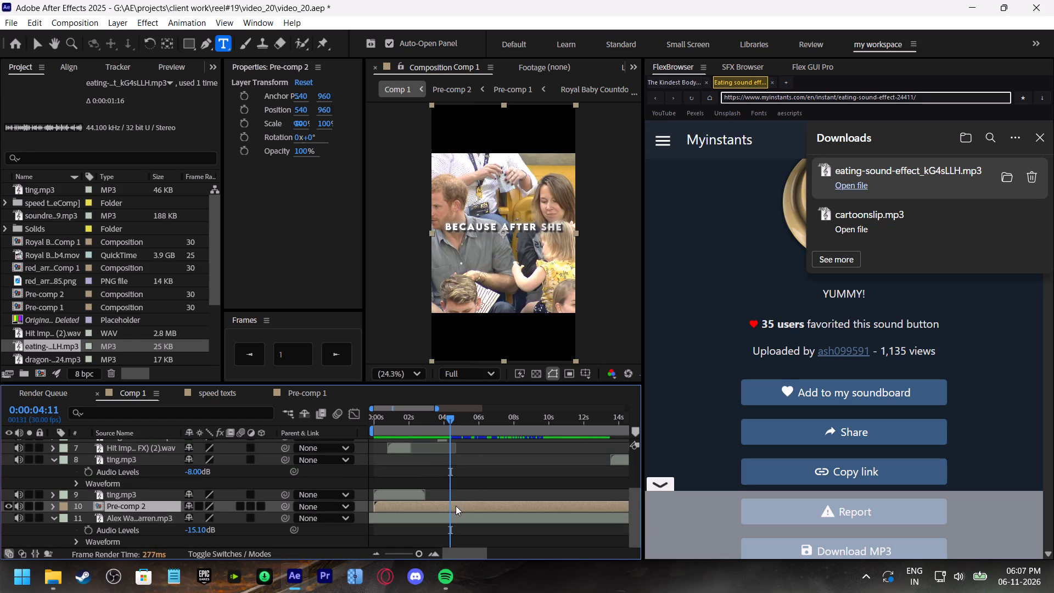
{"action": "double_click", "coordinate": [456, 506]}
{"action": "scroll", "coordinate": [456, 506], "scroll_direction": "down", "scroll_amount": 9}
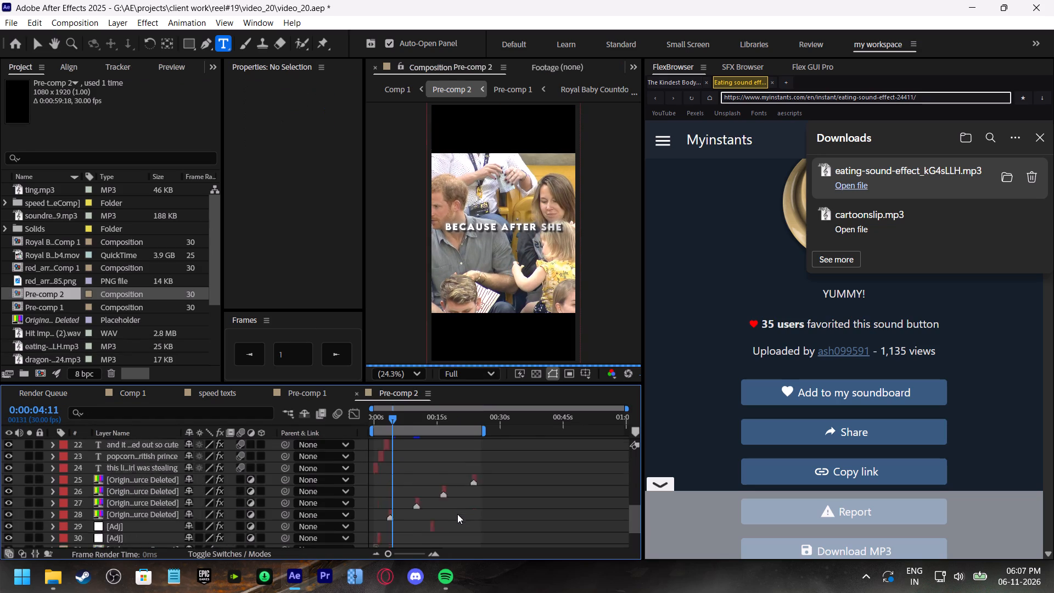
{"action": "scroll", "coordinate": [457, 514], "scroll_direction": "down", "scroll_amount": 3}
{"action": "left_click_drag", "start_coordinate": [394, 550], "coordinate": [413, 552]}
{"action": "double_click", "coordinate": [439, 539]}
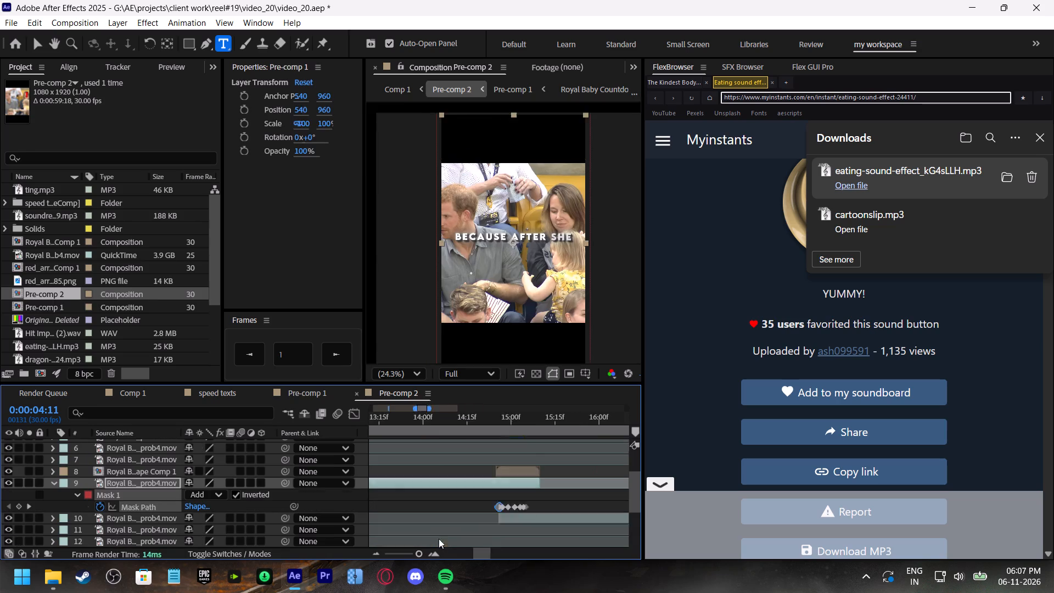
In Pre-comp 1, slip the footage inside layer 13 to a later part of its source, checking the frame at 0:00:05:01.
{"action": "left_click", "coordinate": [418, 555]}
{"action": "scroll", "coordinate": [553, 493], "scroll_direction": "down", "scroll_amount": 3}
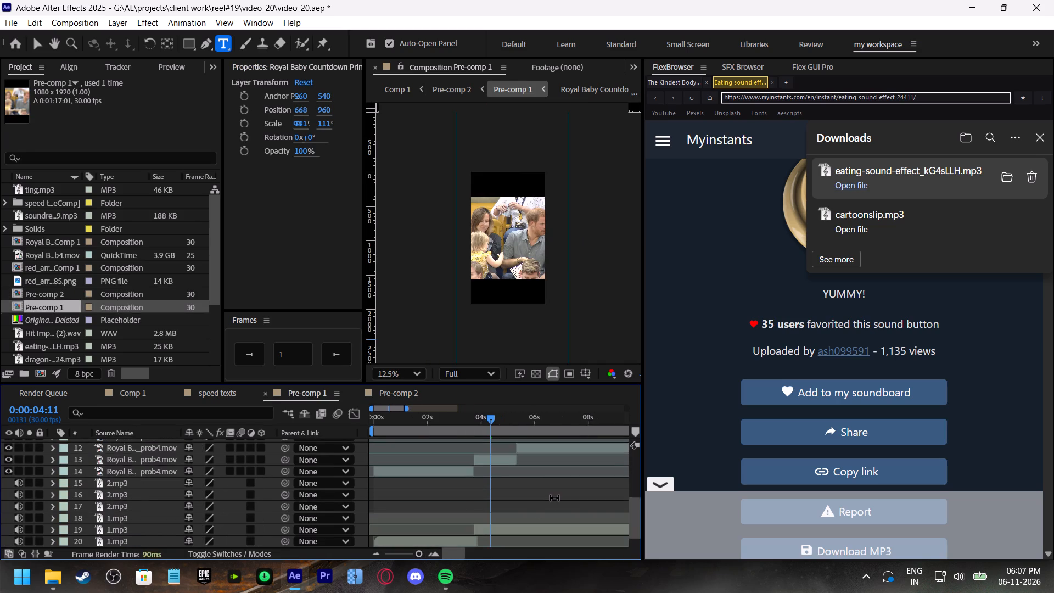
{"action": "left_click_drag", "start_coordinate": [419, 552], "coordinate": [425, 553]}
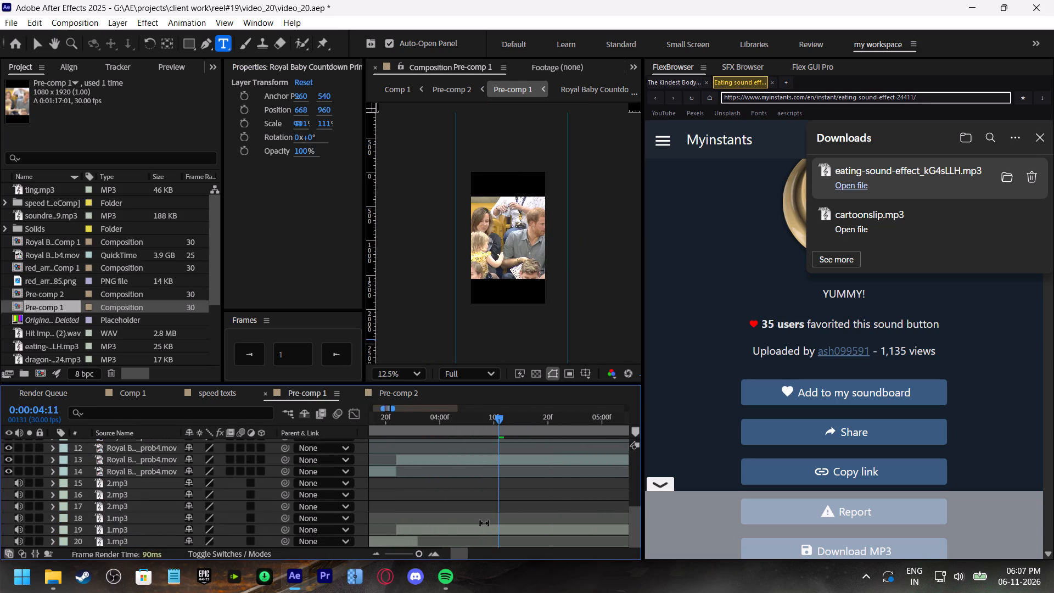
{"action": "scroll", "coordinate": [509, 230], "scroll_direction": "up", "scroll_amount": 1}
{"action": "key", "text": "v"}
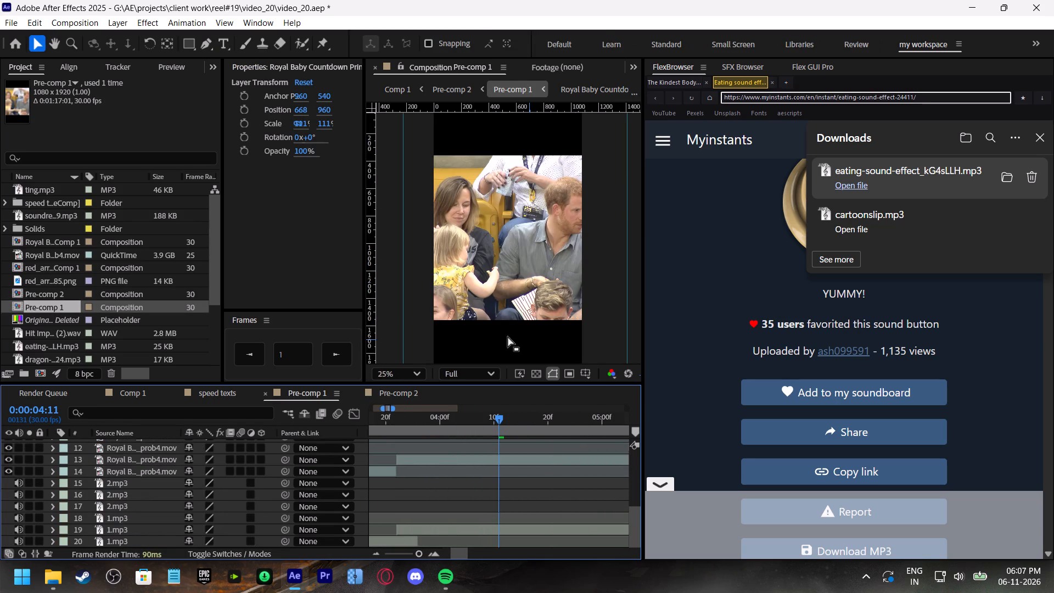
{"action": "left_click_drag", "start_coordinate": [412, 551], "coordinate": [420, 555]}
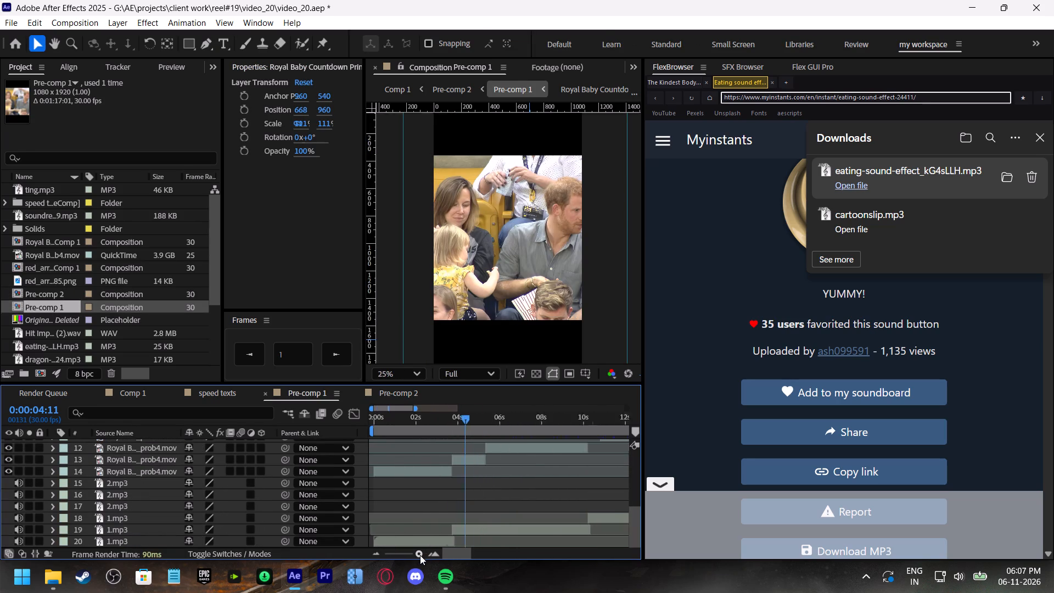
{"action": "left_click_drag", "start_coordinate": [420, 555], "coordinate": [422, 556]}
{"action": "left_click", "coordinate": [507, 462]}
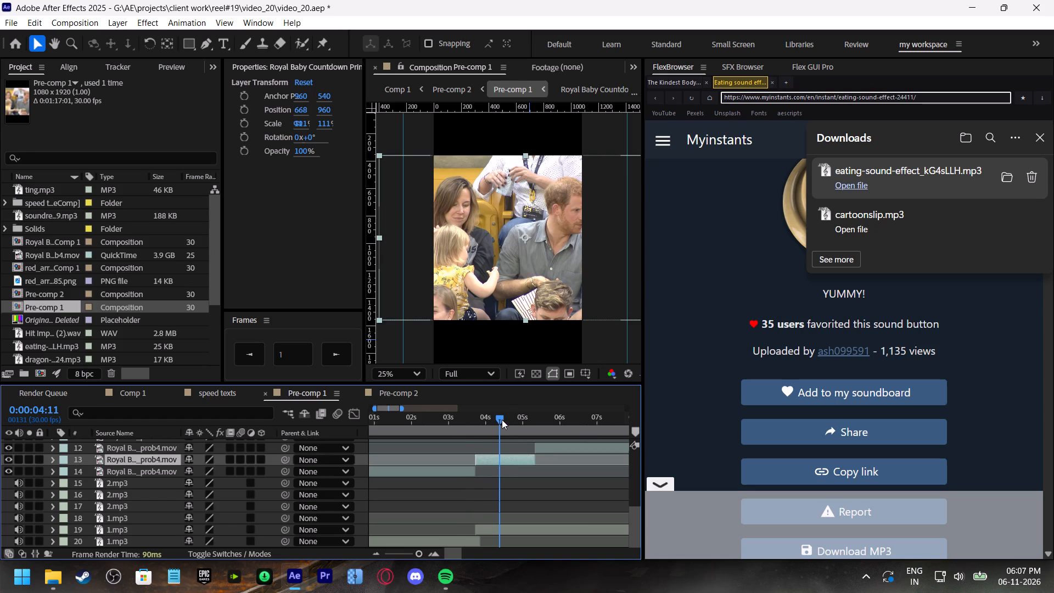
{"action": "left_click_drag", "start_coordinate": [502, 419], "coordinate": [528, 434]}
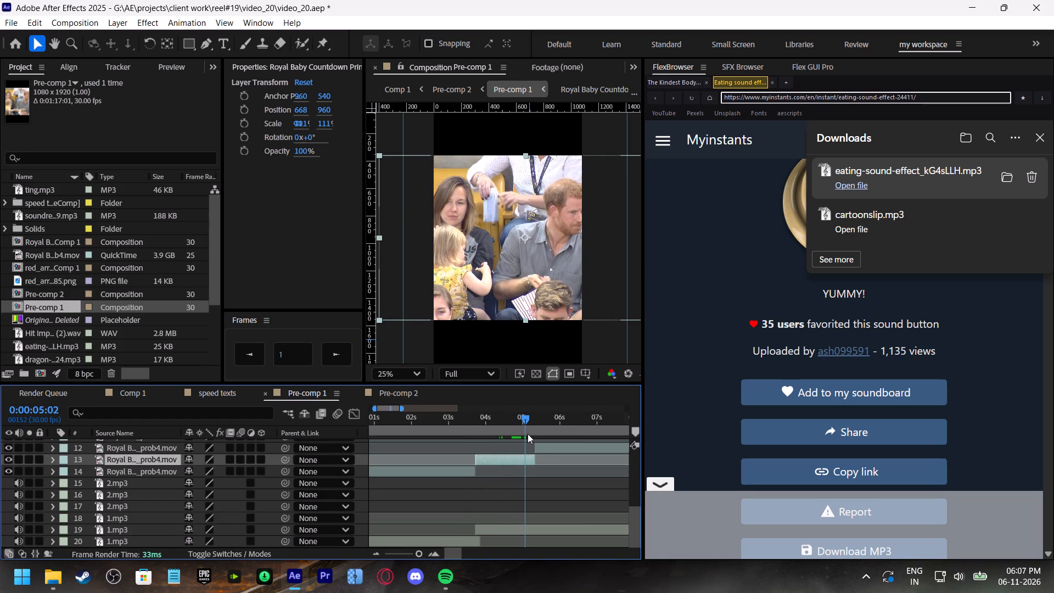
{"action": "left_click_drag", "start_coordinate": [528, 434], "coordinate": [525, 434]}
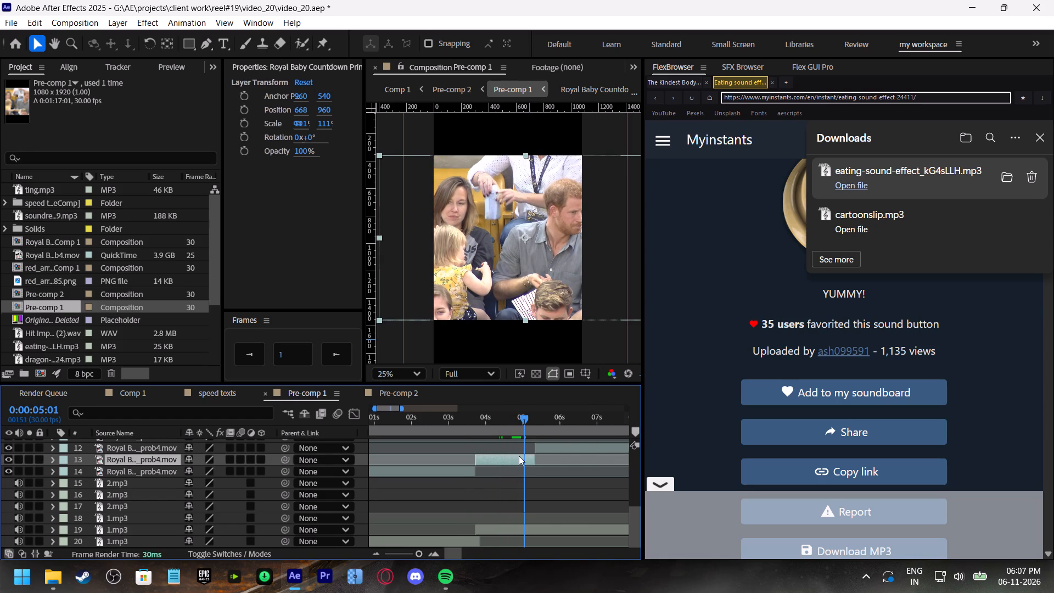
{"action": "key", "text": "y"}
{"action": "left_click_drag", "start_coordinate": [517, 462], "coordinate": [508, 462]}
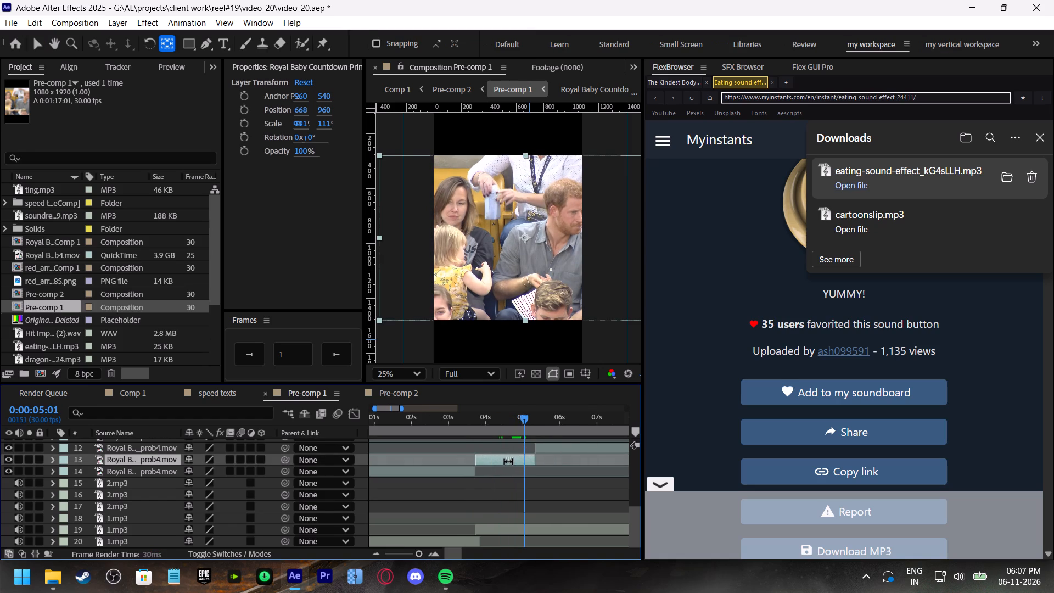
{"action": "left_click_drag", "start_coordinate": [508, 462], "coordinate": [488, 462]}
Preview the slipped layer 13 shot from 0:00:03:10 and save the project.
{"action": "left_click", "coordinate": [461, 418]}
{"action": "key", "text": "space"}
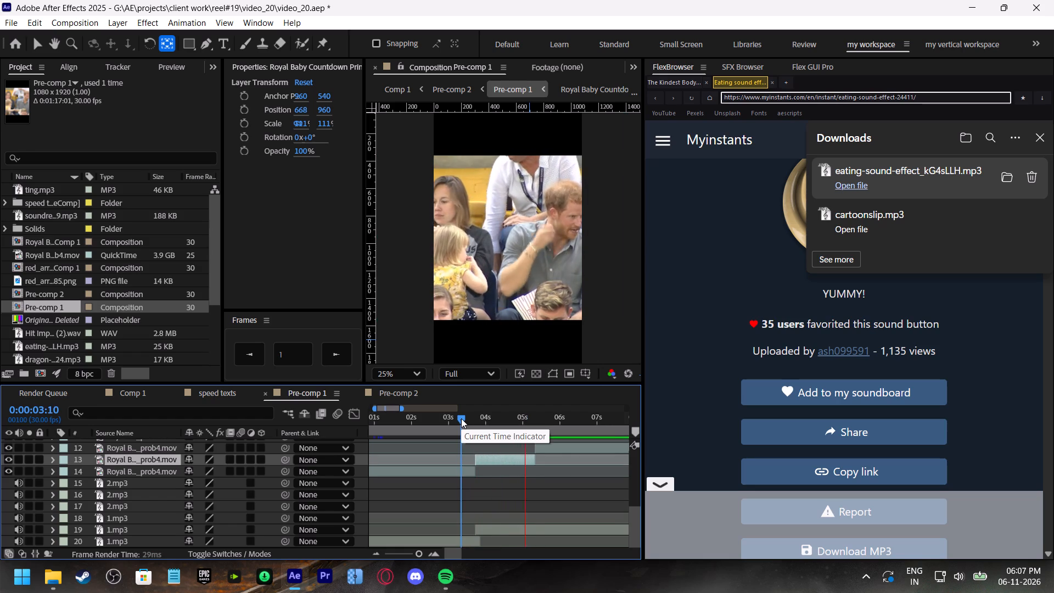
{"action": "left_click", "coordinate": [461, 418]}
{"action": "key", "text": "ctrl+s"}
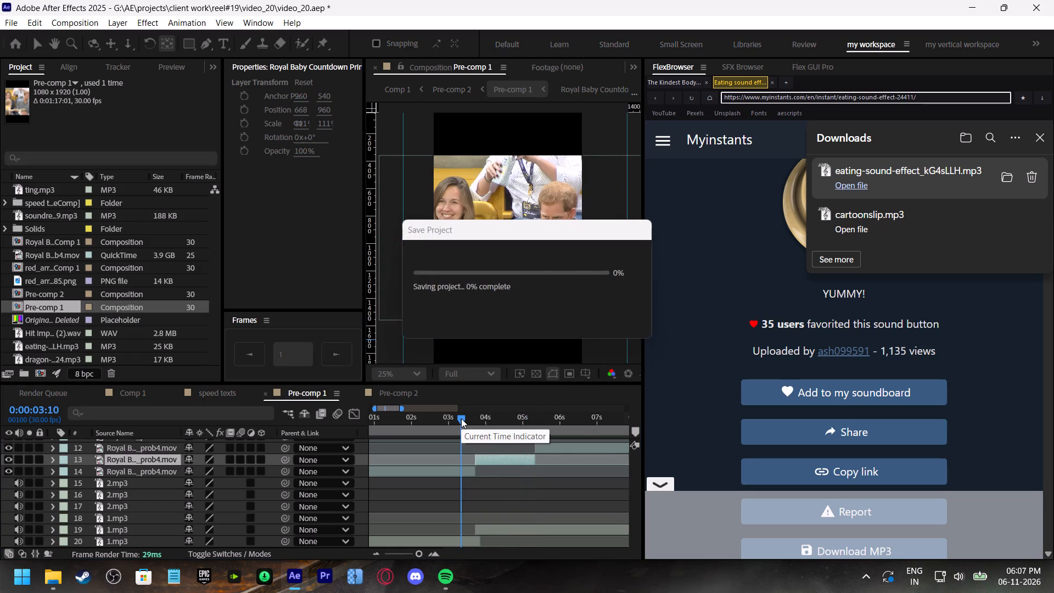
Slip layer 13's footage further to later source frames while checking 0:00:04:28, and preview it from 0:00:03:13.
{"action": "left_click_drag", "start_coordinate": [479, 418], "coordinate": [520, 441]}
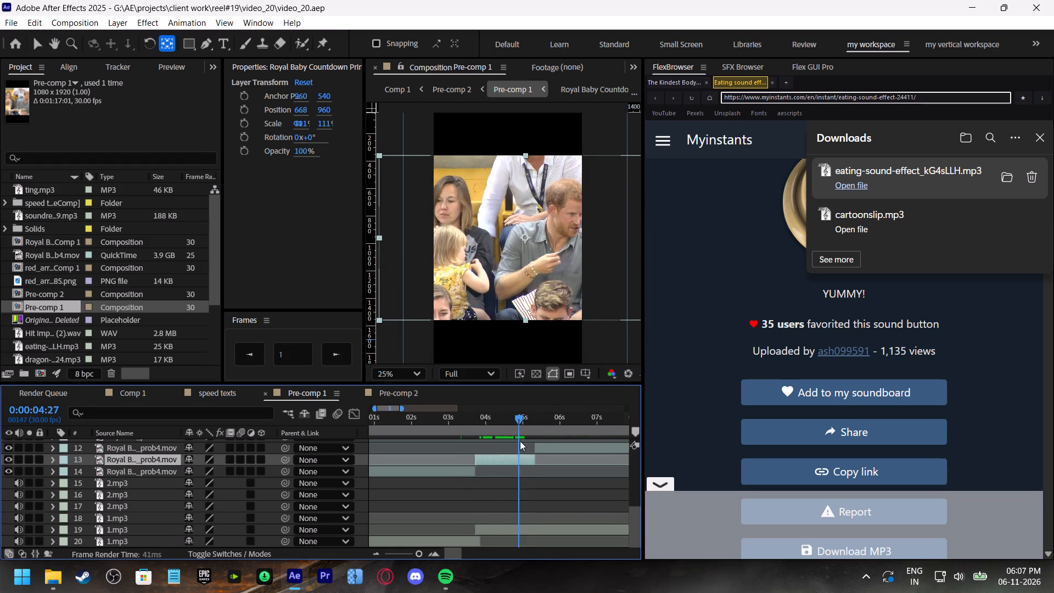
{"action": "left_click_drag", "start_coordinate": [520, 441], "coordinate": [521, 441]}
{"action": "left_click_drag", "start_coordinate": [525, 460], "coordinate": [450, 468]}
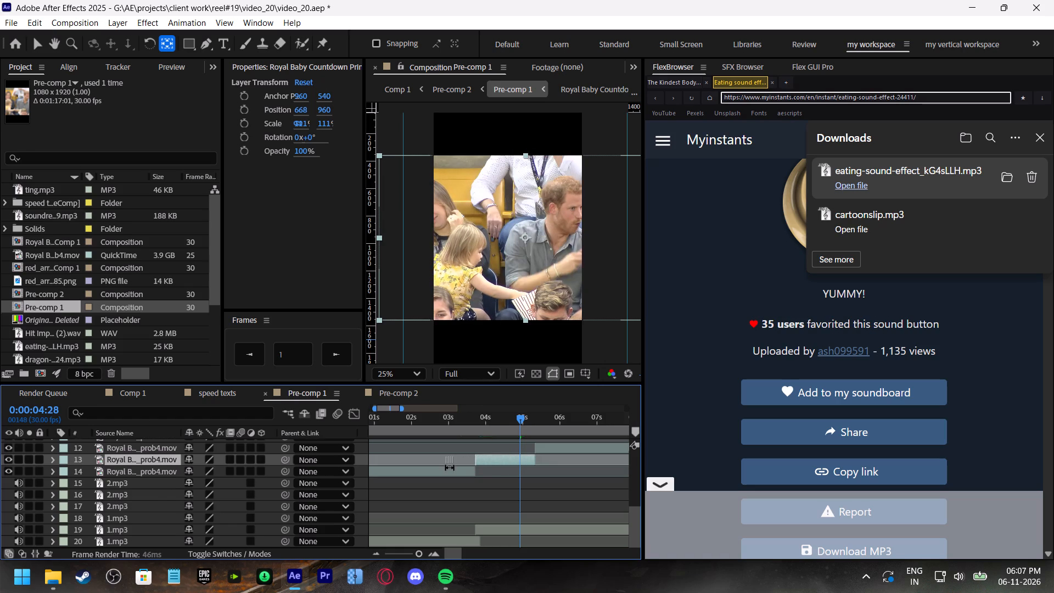
{"action": "left_click_drag", "start_coordinate": [450, 468], "coordinate": [444, 469]}
{"action": "left_click_drag", "start_coordinate": [513, 460], "coordinate": [435, 466]}
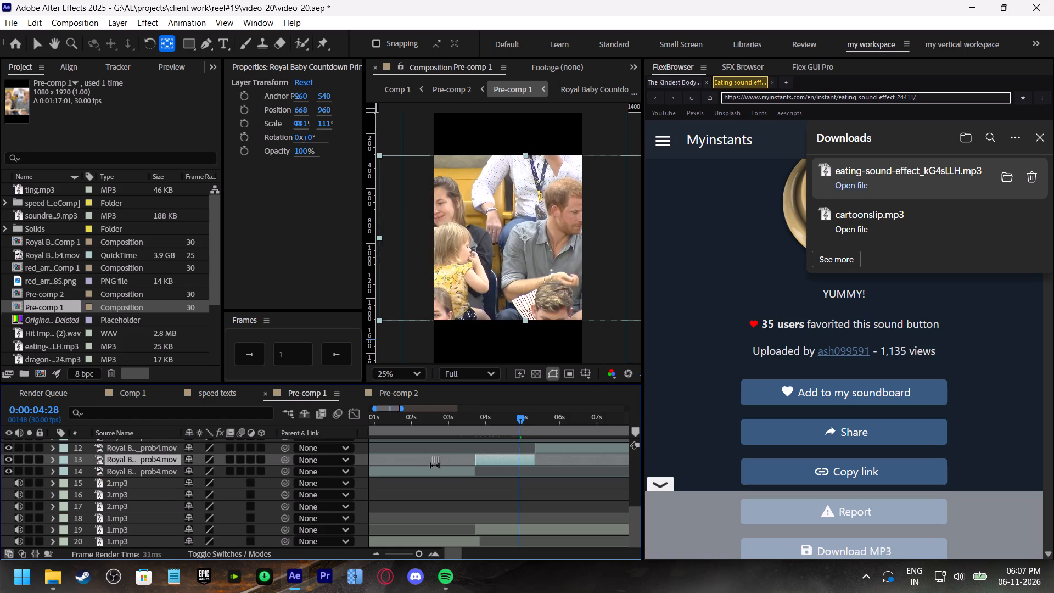
{"action": "left_click_drag", "start_coordinate": [435, 466], "coordinate": [473, 466]}
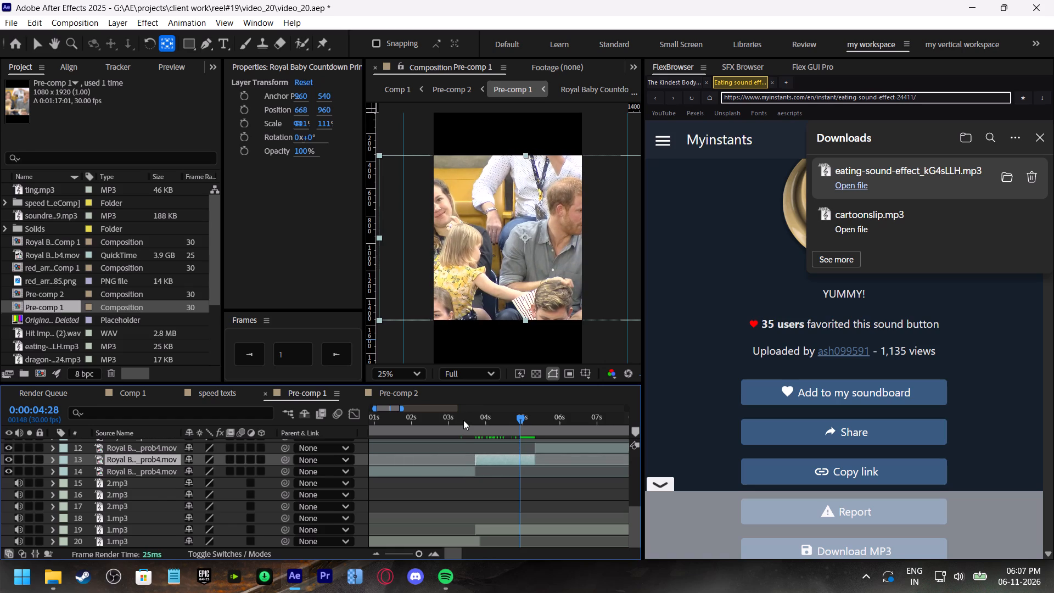
{"action": "left_click", "coordinate": [464, 418]}
{"action": "key", "text": "space"}
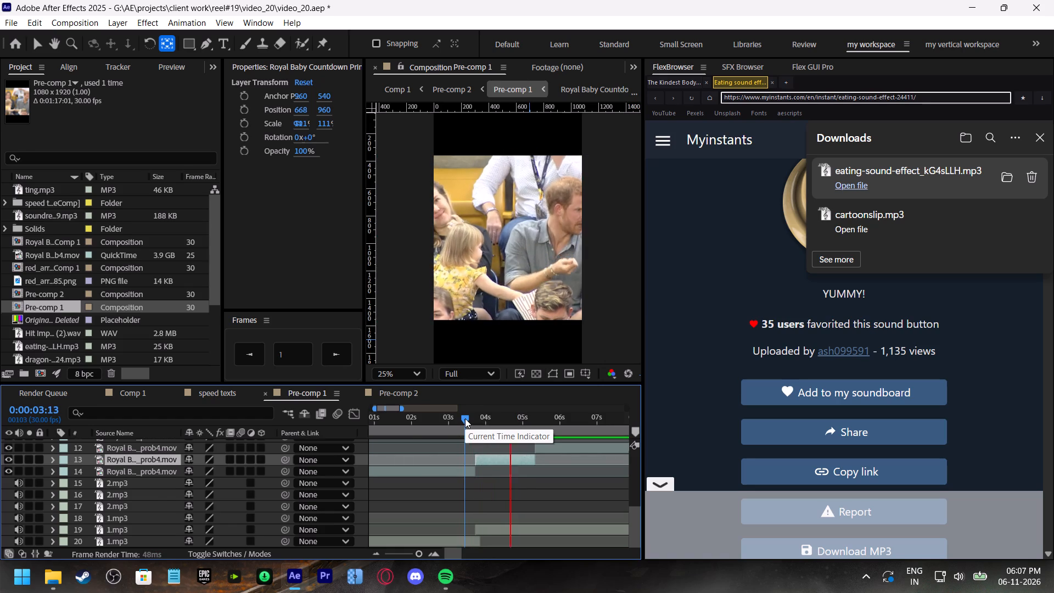
Scrub through the layer 13 shot to 0:00:05:04, slip its footage slightly later, and preview from 0:00:03:14.
{"action": "left_click_drag", "start_coordinate": [465, 418], "coordinate": [506, 445]}
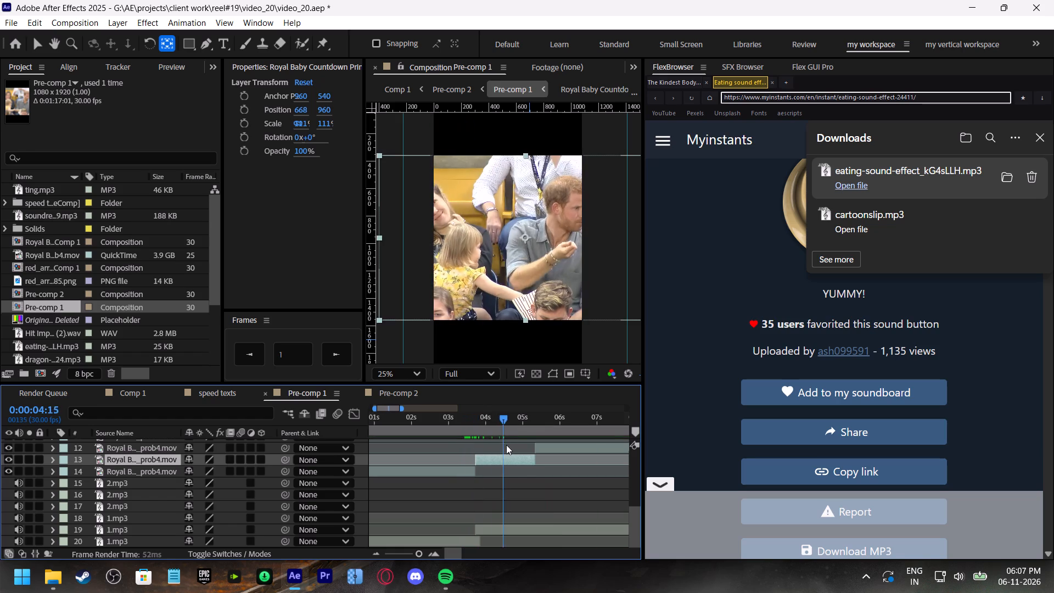
{"action": "left_click_drag", "start_coordinate": [506, 445], "coordinate": [528, 463]}
{"action": "left_click_drag", "start_coordinate": [526, 460], "coordinate": [506, 461]}
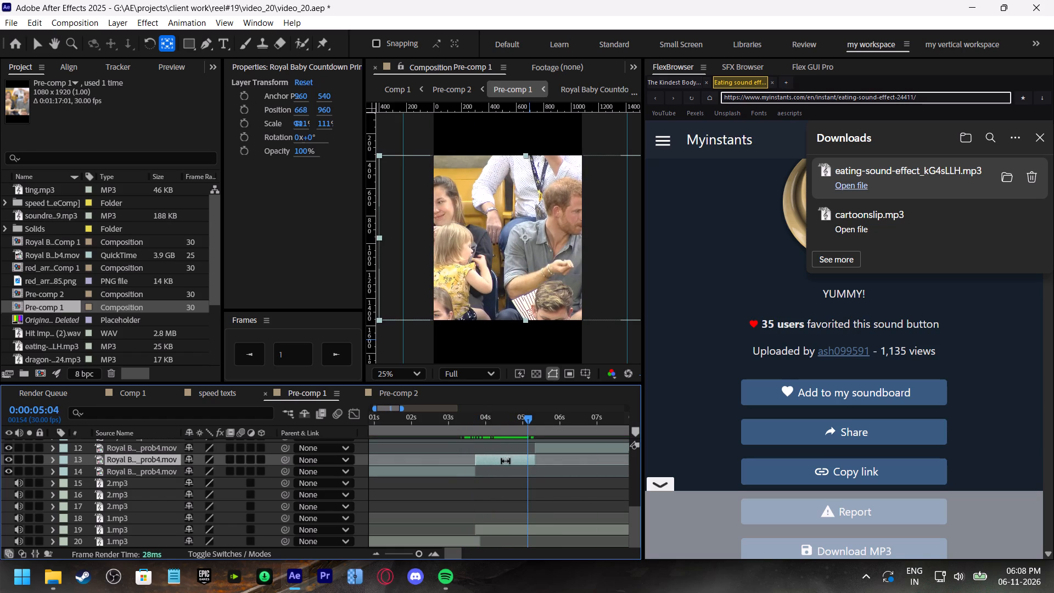
{"action": "left_click_drag", "start_coordinate": [506, 461], "coordinate": [504, 461]}
{"action": "left_click", "coordinate": [465, 418]}
{"action": "key", "text": "space"}
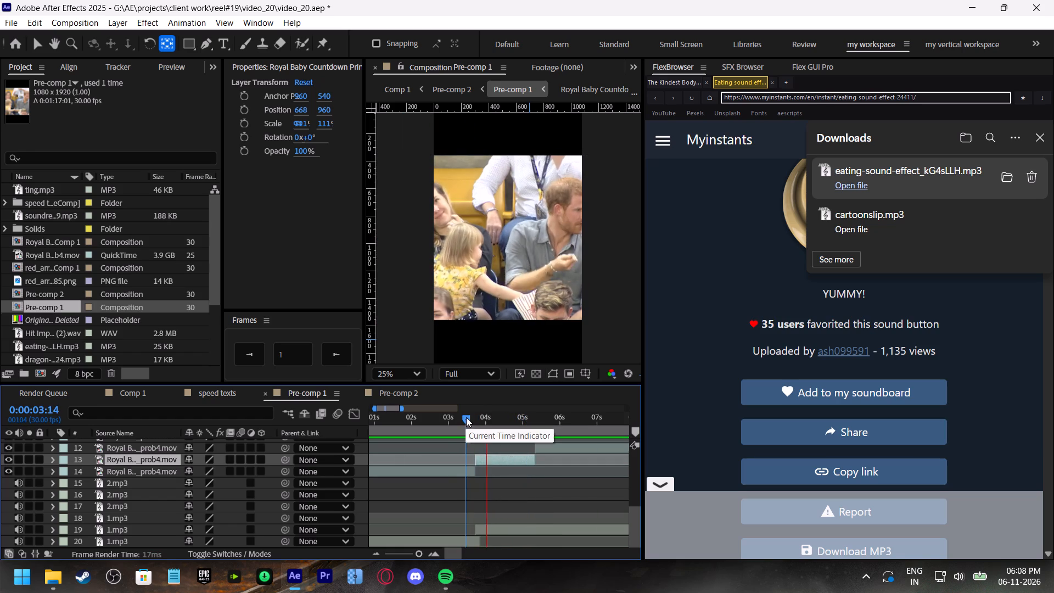
{"action": "left_click", "coordinate": [469, 416]}
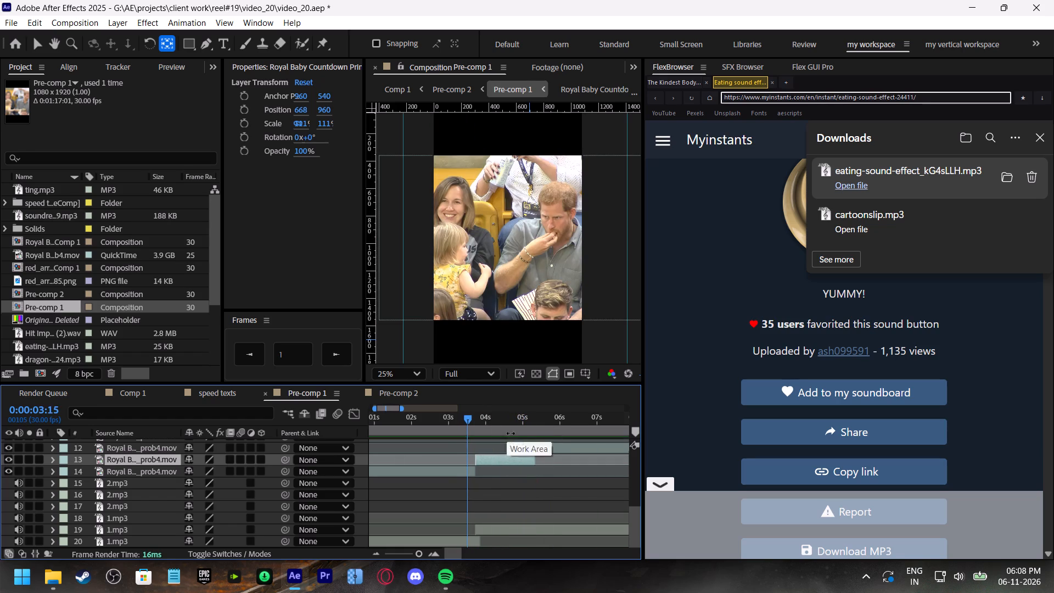
Slip layer 13's footage a little later again and preview the shot from 0:00:03:20.
{"action": "left_click_drag", "start_coordinate": [515, 461], "coordinate": [498, 462]}
{"action": "left_click", "coordinate": [473, 423]}
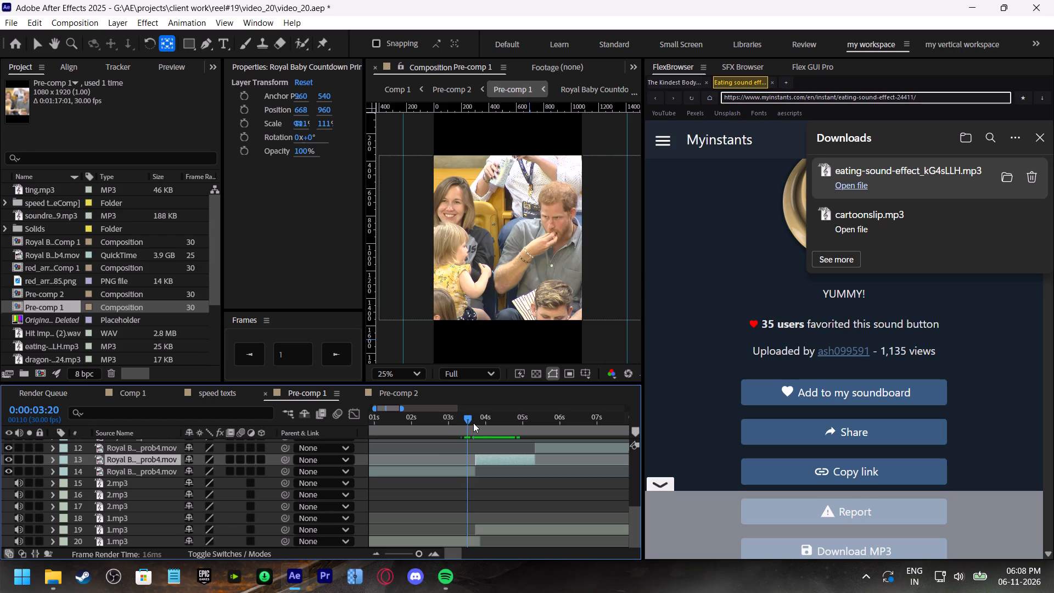
{"action": "key", "text": "space"}
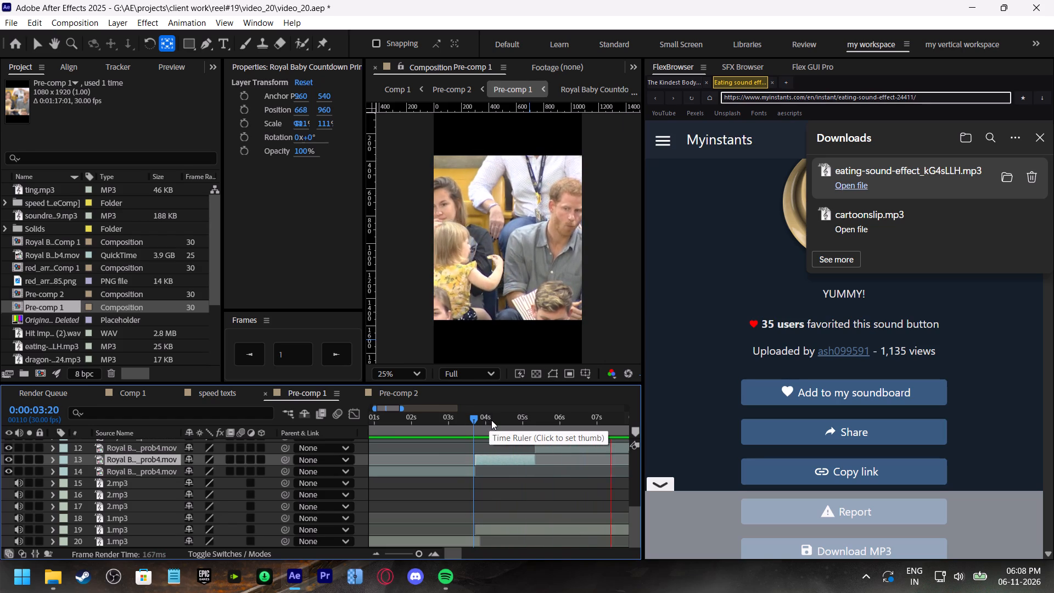
{"action": "left_click", "coordinate": [491, 420]}
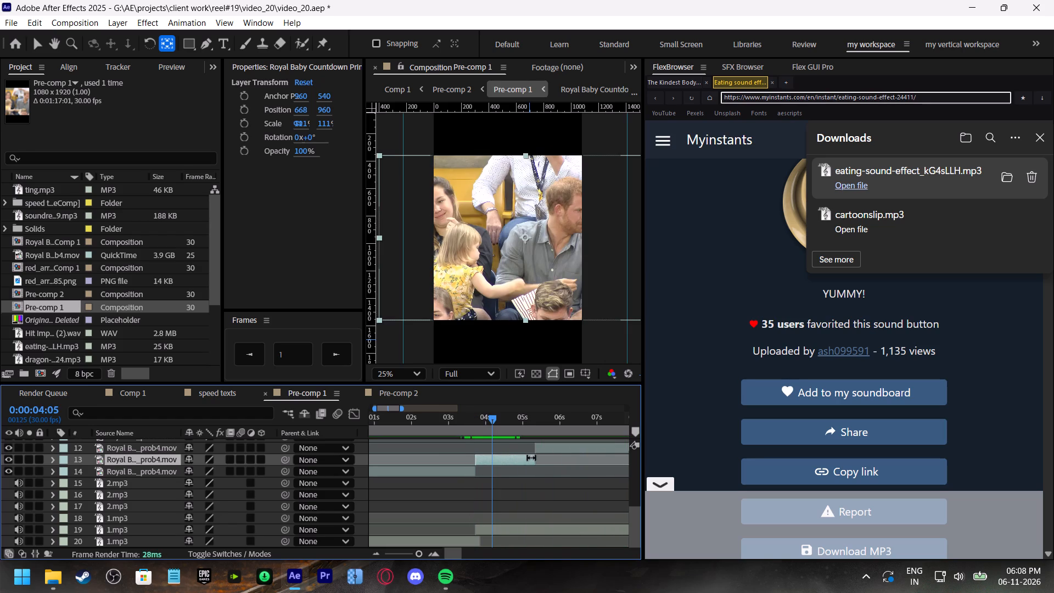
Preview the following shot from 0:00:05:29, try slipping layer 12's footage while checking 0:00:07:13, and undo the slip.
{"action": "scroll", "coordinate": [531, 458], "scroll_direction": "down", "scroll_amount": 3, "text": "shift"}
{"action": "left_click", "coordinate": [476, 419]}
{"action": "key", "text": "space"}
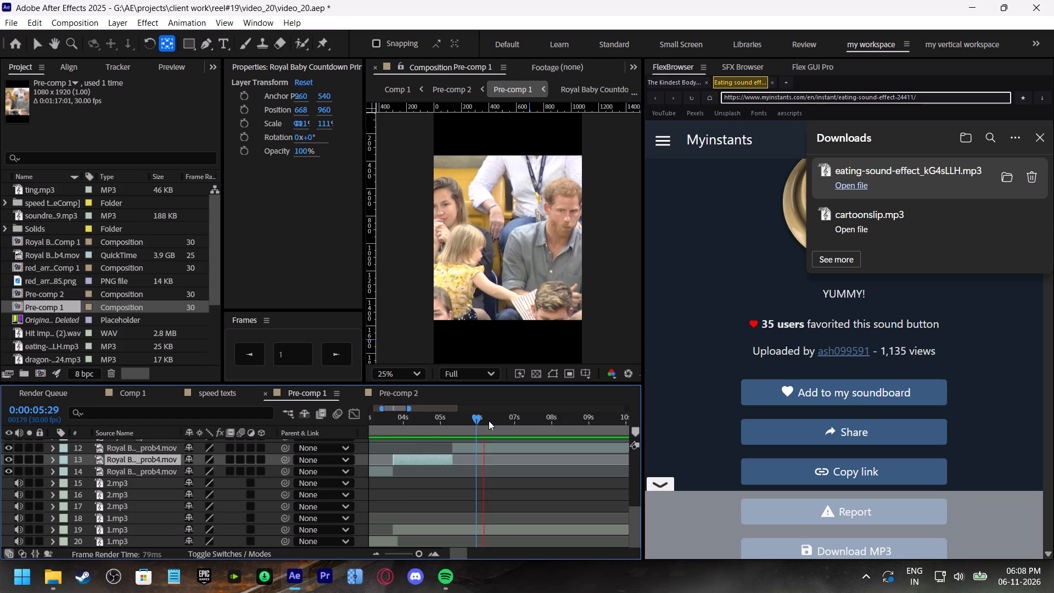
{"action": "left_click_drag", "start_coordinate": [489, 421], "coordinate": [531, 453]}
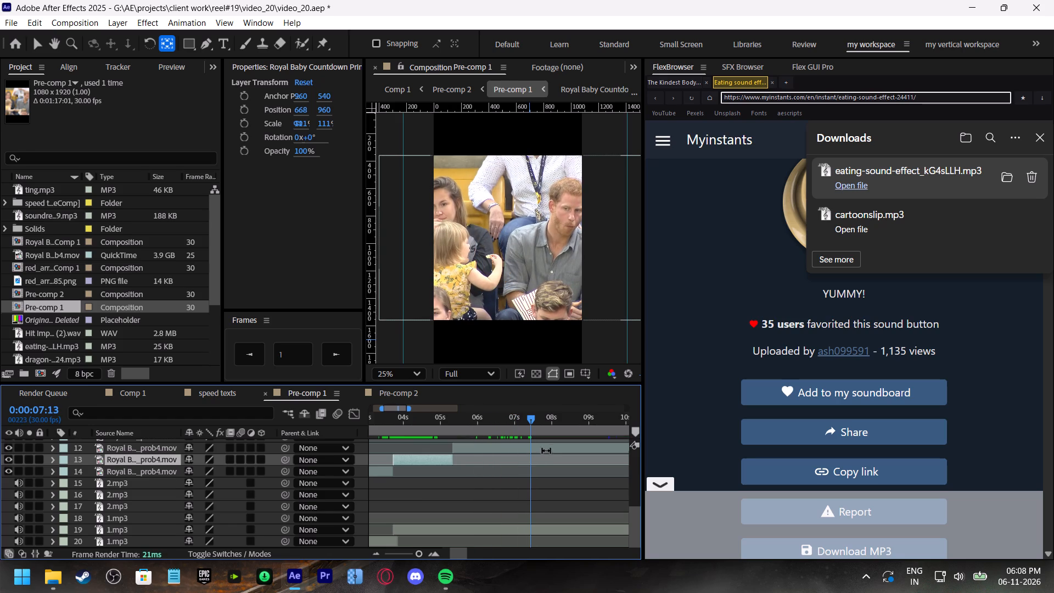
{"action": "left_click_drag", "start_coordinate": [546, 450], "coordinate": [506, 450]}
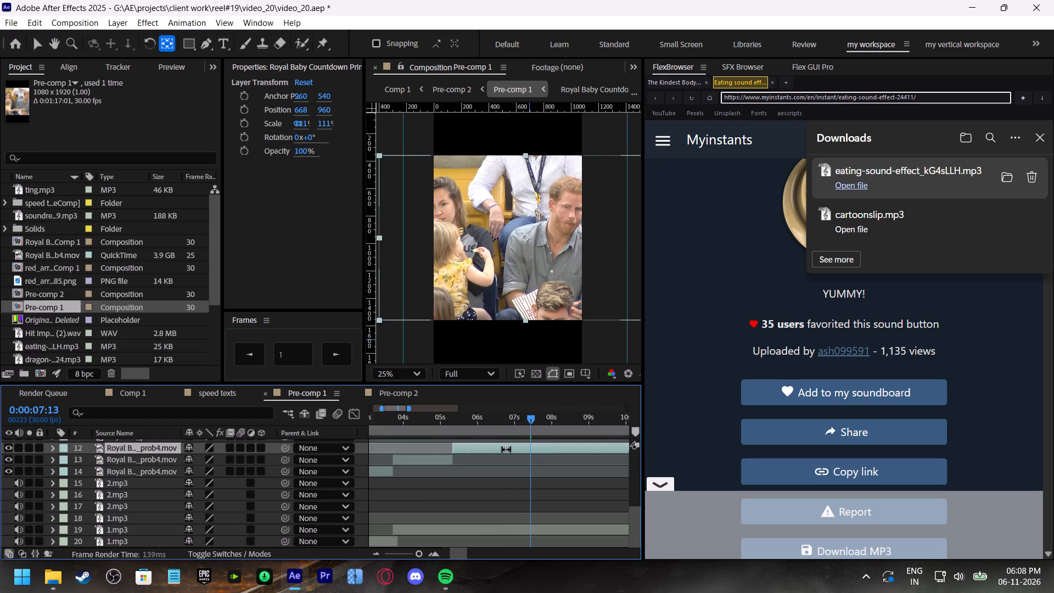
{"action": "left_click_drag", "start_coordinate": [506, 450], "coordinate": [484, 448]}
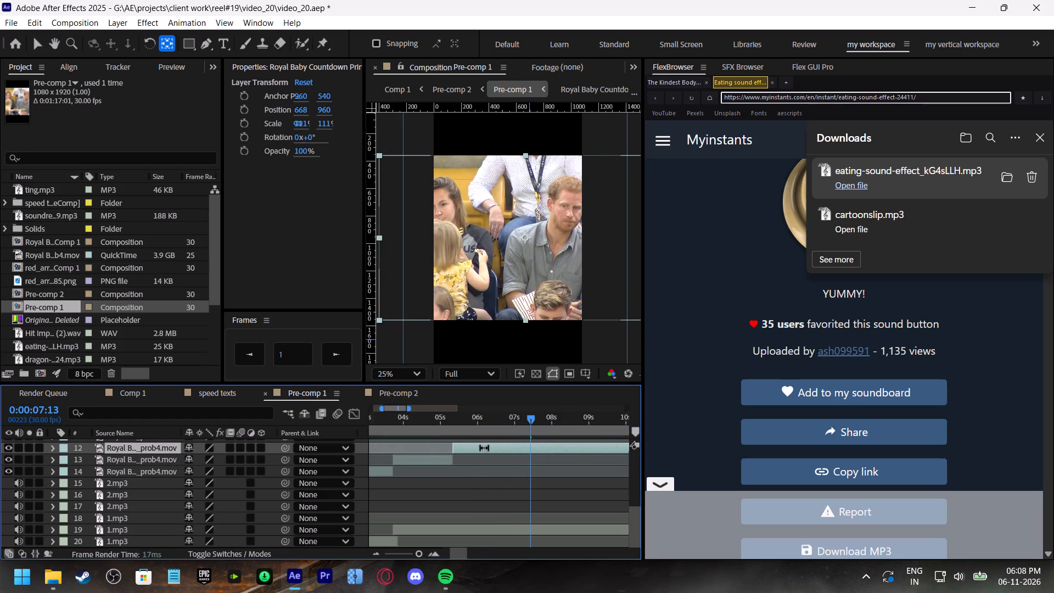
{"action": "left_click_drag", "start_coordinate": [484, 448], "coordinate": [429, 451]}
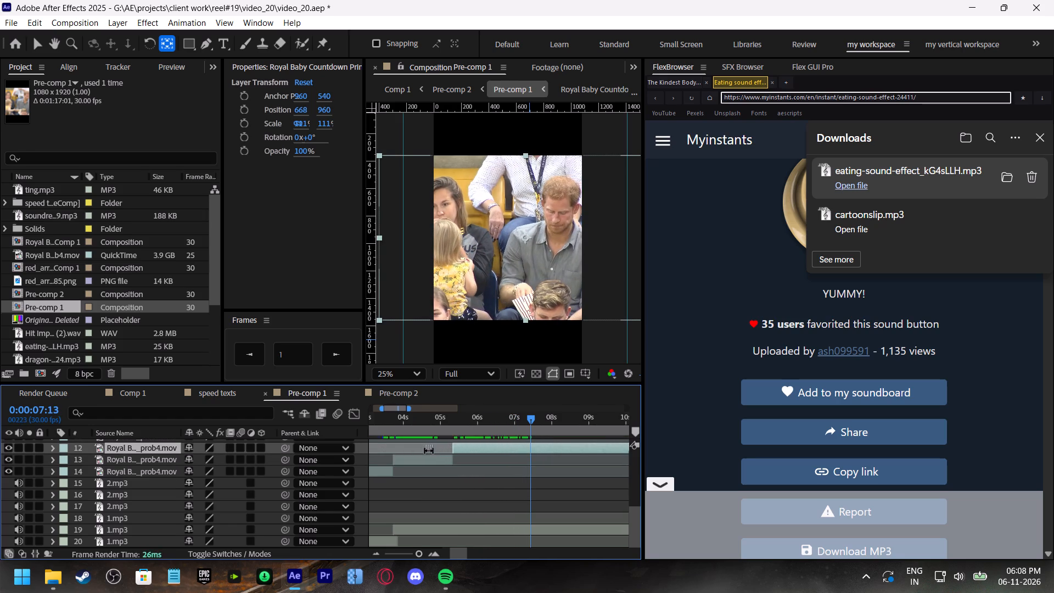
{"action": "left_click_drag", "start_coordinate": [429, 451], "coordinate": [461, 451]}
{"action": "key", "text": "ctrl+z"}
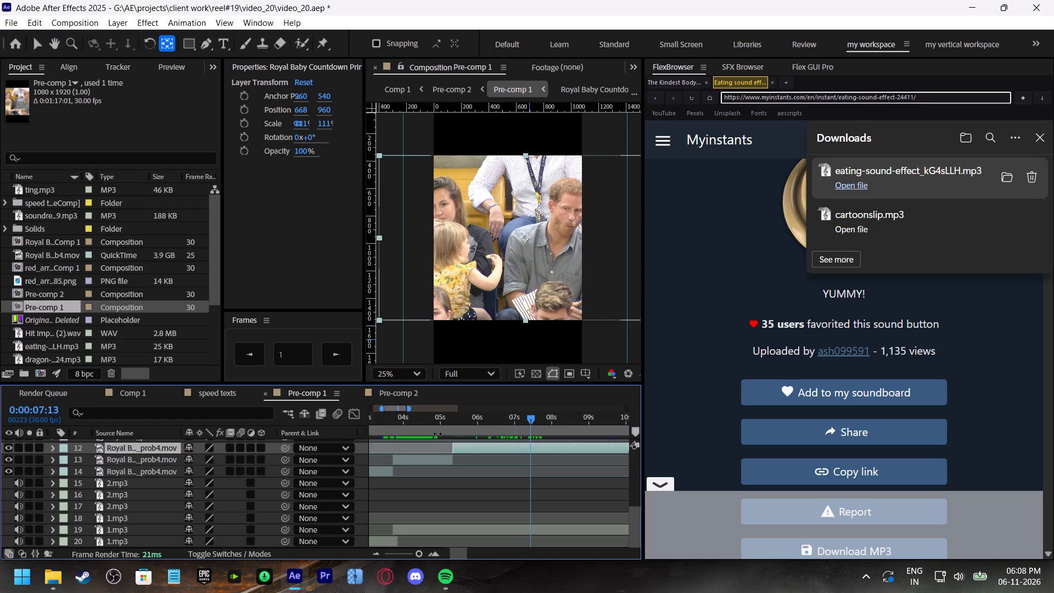
Preview the cut from layer 13 to layer 12 in Pre-comp 1 from 0:00:05:03, and save the project.
{"action": "left_click", "coordinate": [445, 424]}
{"action": "key", "text": "space"}
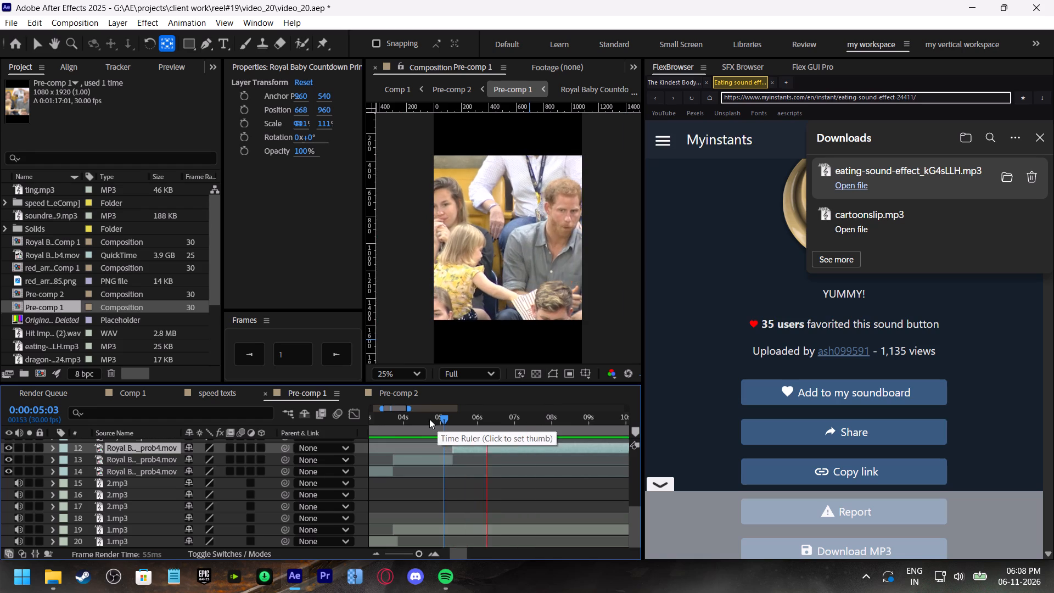
{"action": "left_click", "coordinate": [428, 418]}
{"action": "key", "text": "ctrl+s"}
Return to Comp 1 and preview the eating shot with its sound effect from 0:00:02:14 and from 0:00:01:23.
{"action": "left_click", "coordinate": [123, 394]}
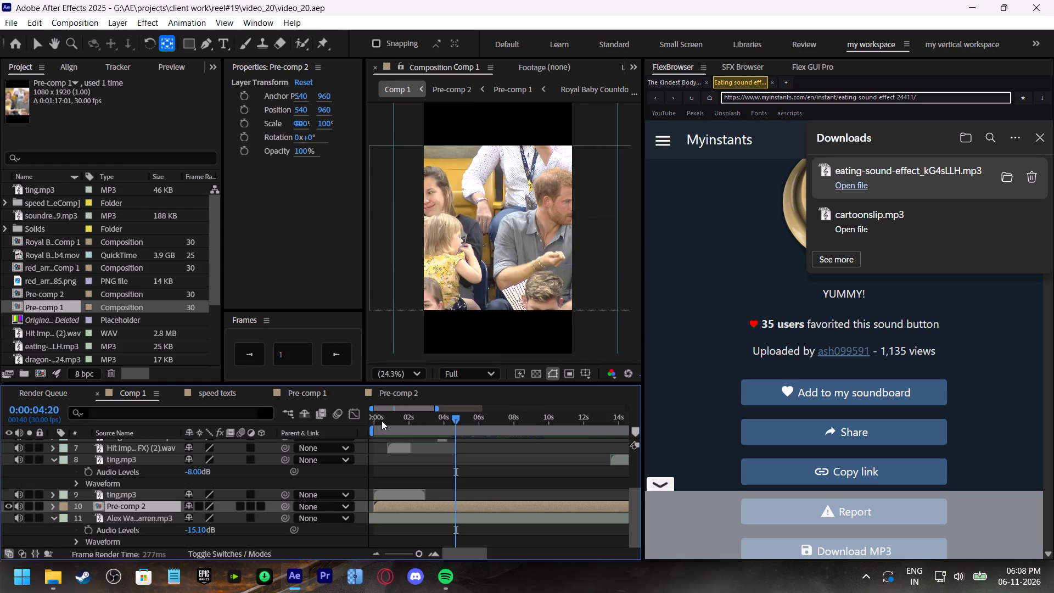
{"action": "left_click", "coordinate": [417, 421]}
{"action": "key", "text": "space"}
{"action": "scroll", "coordinate": [450, 466], "scroll_direction": "up", "scroll_amount": 3}
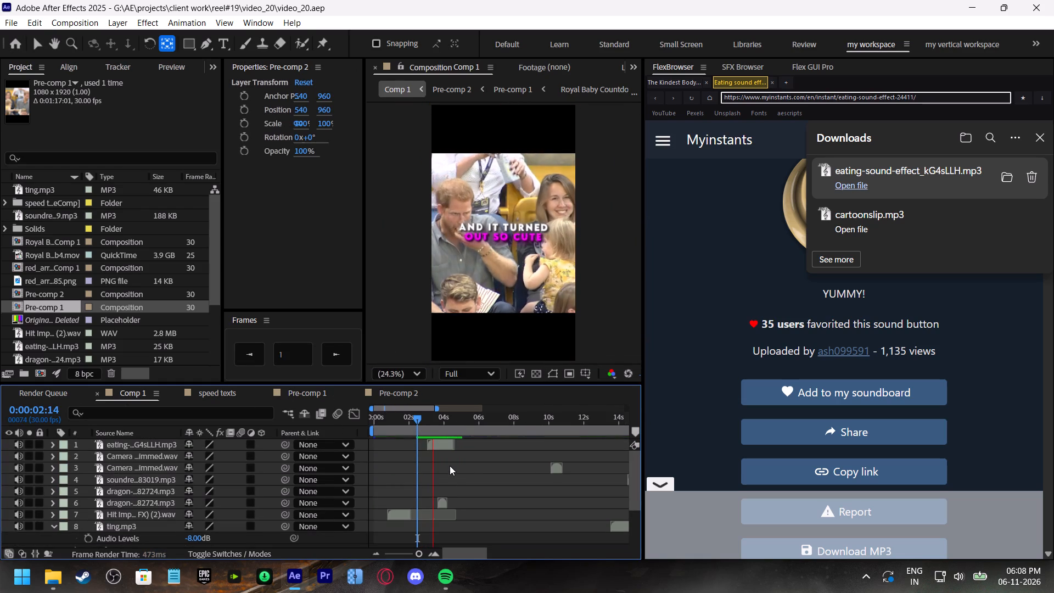
{"action": "left_click", "coordinate": [451, 427]}
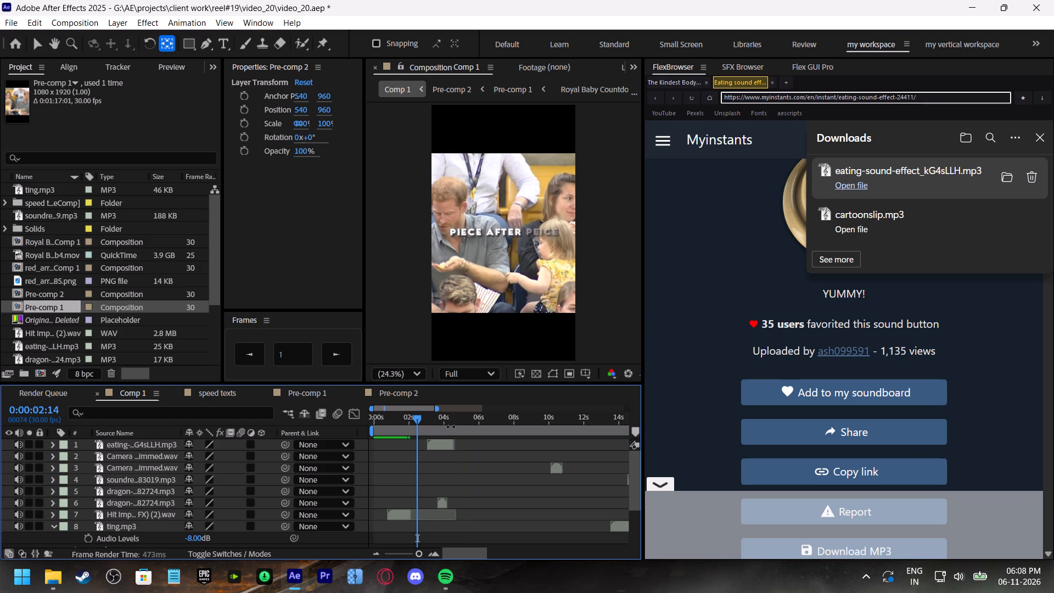
{"action": "left_click_drag", "start_coordinate": [434, 415], "coordinate": [444, 421]}
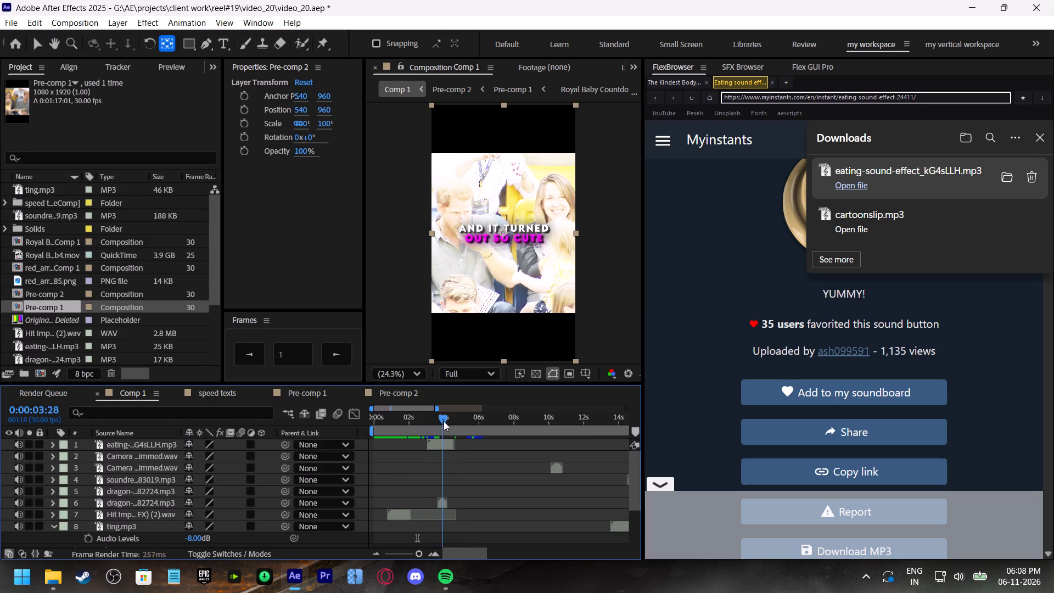
{"action": "left_click_drag", "start_coordinate": [444, 421], "coordinate": [405, 436]}
{"action": "key", "text": "space"}
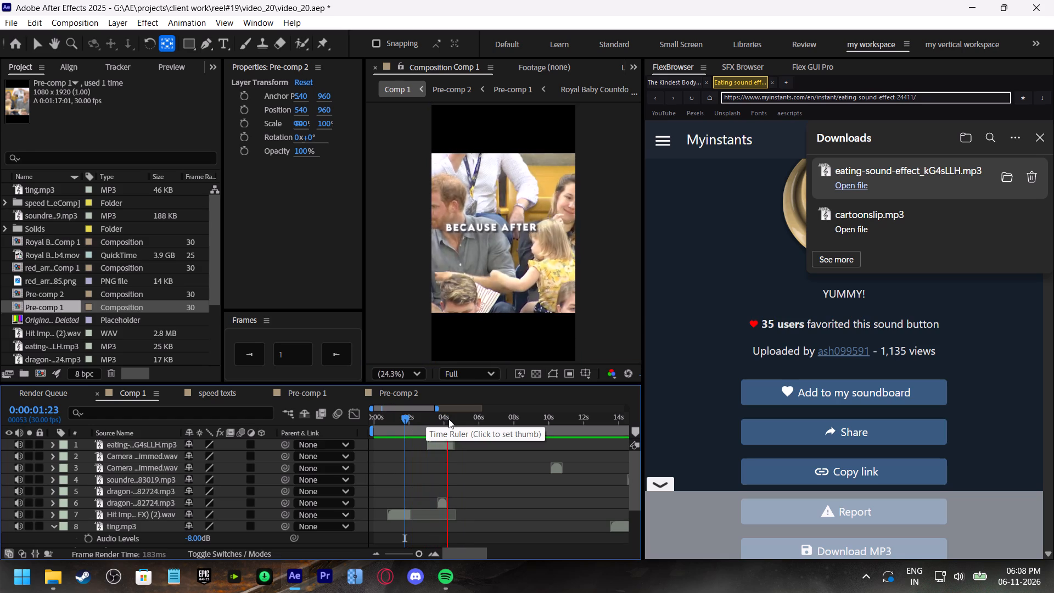
{"action": "left_click_drag", "start_coordinate": [451, 418], "coordinate": [455, 419]}
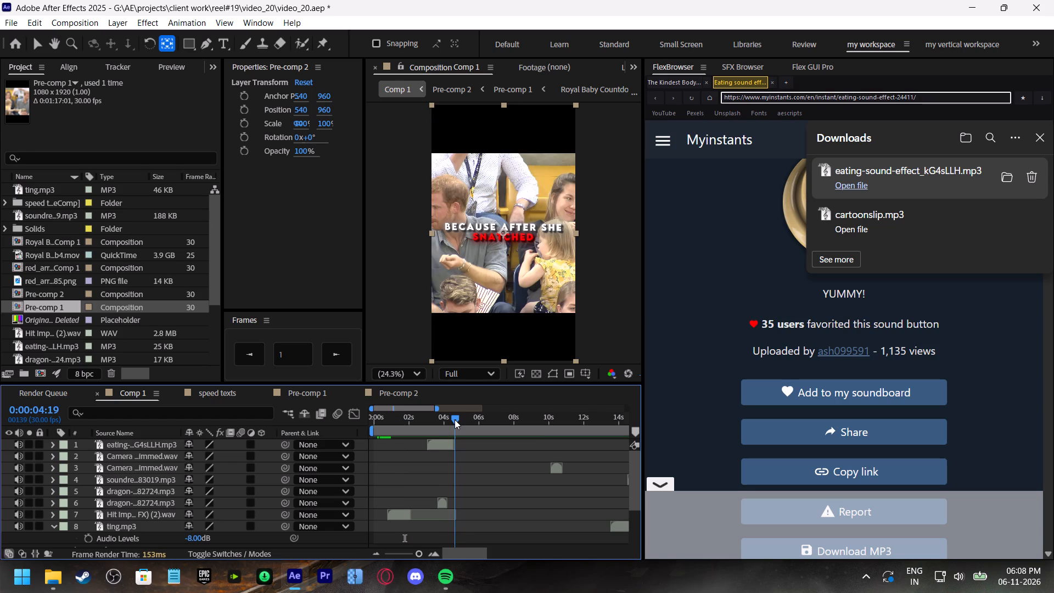
Duplicate the eating sound effect layer, place the copy directly after the original near 0:00:04:21, and preview from 0:00:02:18.
{"action": "left_click_drag", "start_coordinate": [455, 419], "coordinate": [456, 422]}
{"action": "left_click", "coordinate": [441, 506]}
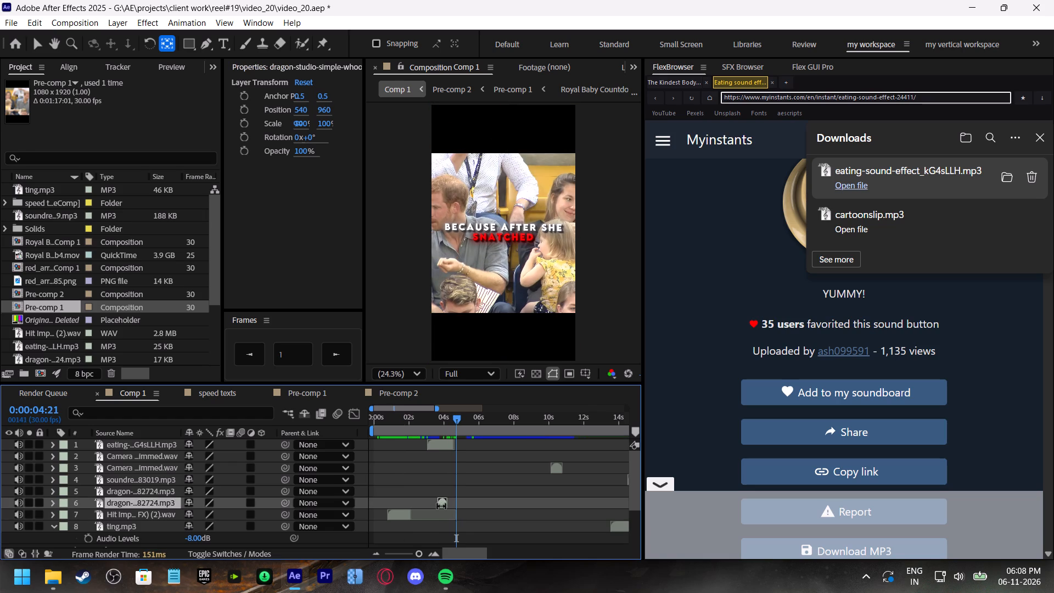
{"action": "left_click", "coordinate": [445, 443]}
{"action": "key", "text": "ctrl+d"}
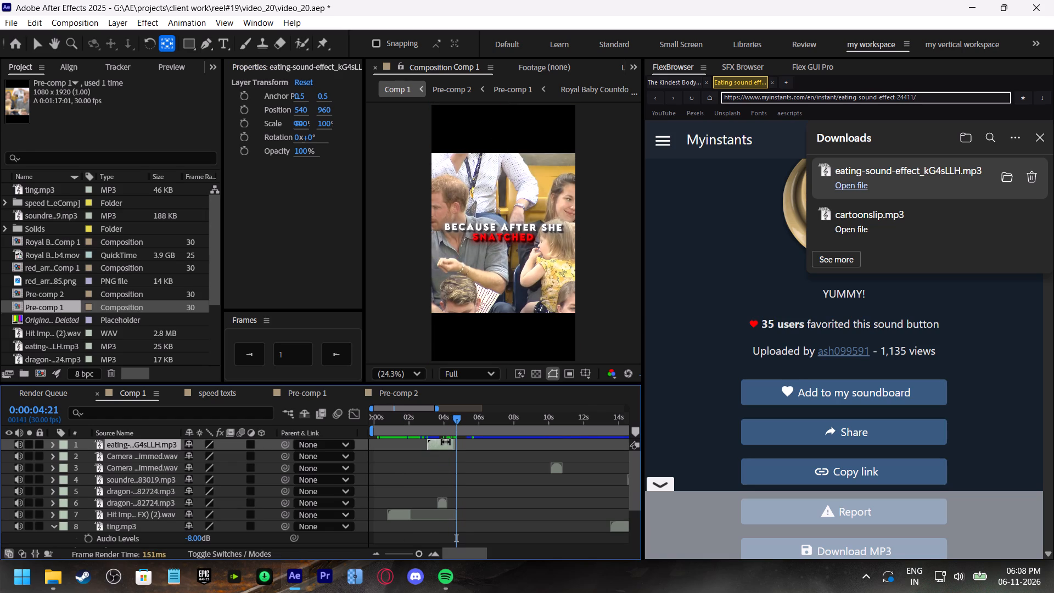
{"action": "key", "text": "v"}
{"action": "left_click_drag", "start_coordinate": [446, 446], "coordinate": [475, 457]}
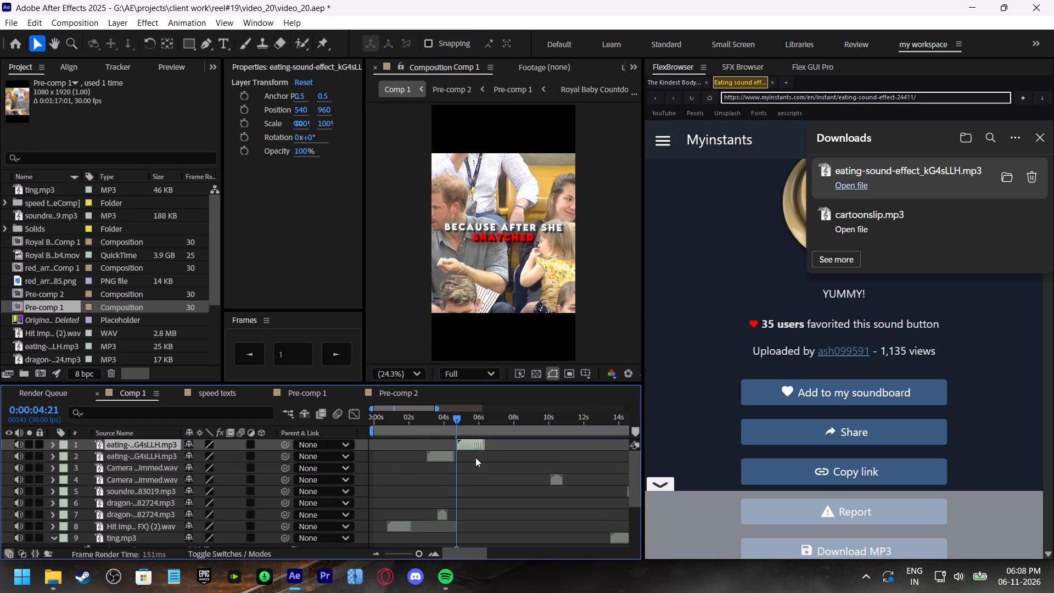
{"action": "left_click_drag", "start_coordinate": [475, 457], "coordinate": [474, 457]}
{"action": "left_click", "coordinate": [419, 419]}
{"action": "key", "text": "space"}
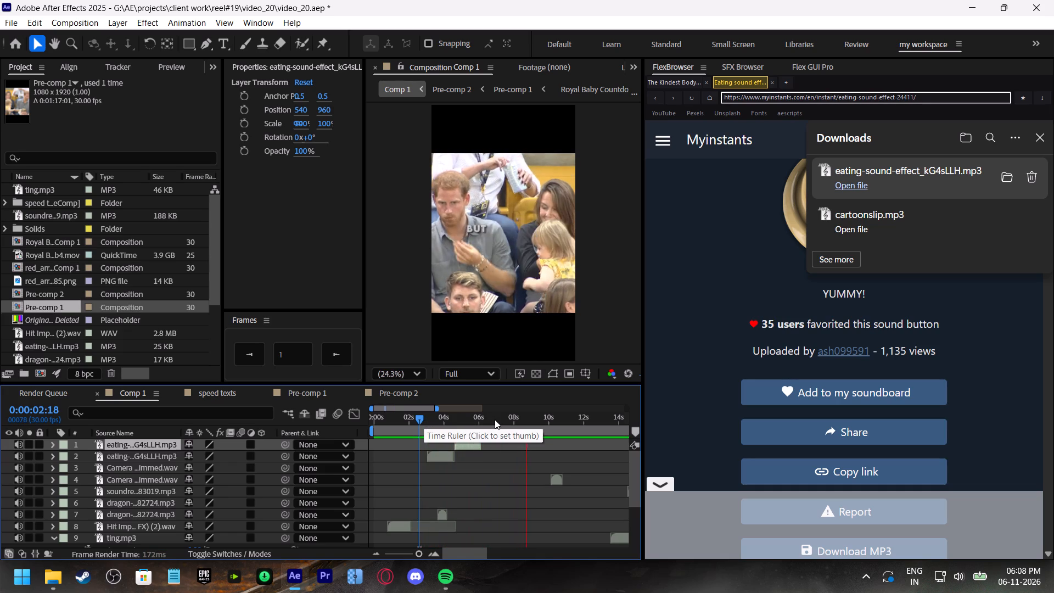
Set the audio levels of both eating sound effect layers to -5 dB.
{"action": "left_click", "coordinate": [431, 419]}
{"action": "left_click", "coordinate": [447, 453]}
{"action": "left_click", "coordinate": [466, 444], "text": "ctrl"}
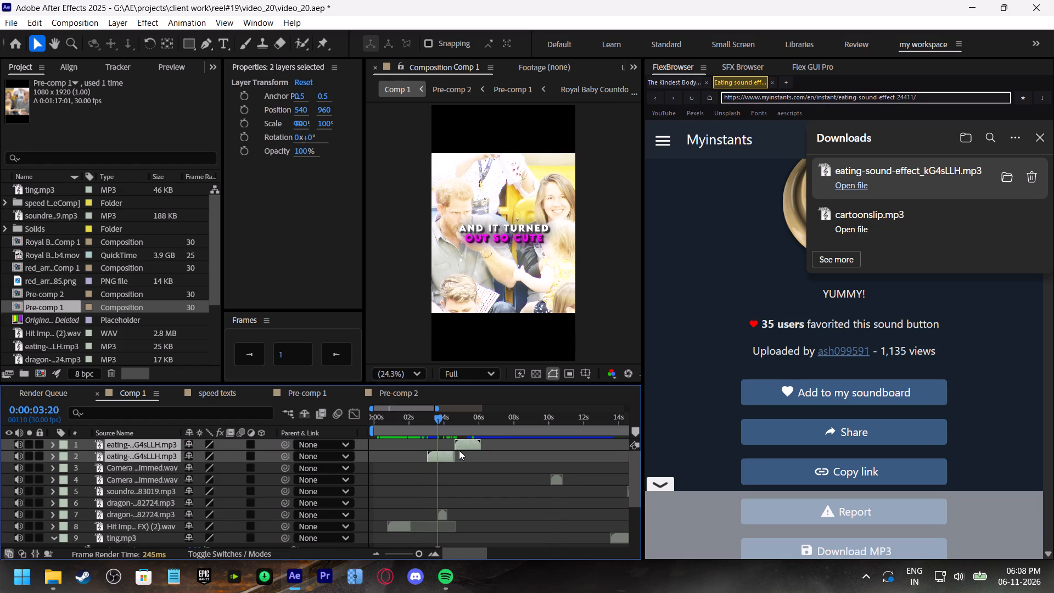
{"action": "key", "text": "l"}
{"action": "left_click", "coordinate": [198, 455]}
{"action": "key", "text": "minus"}
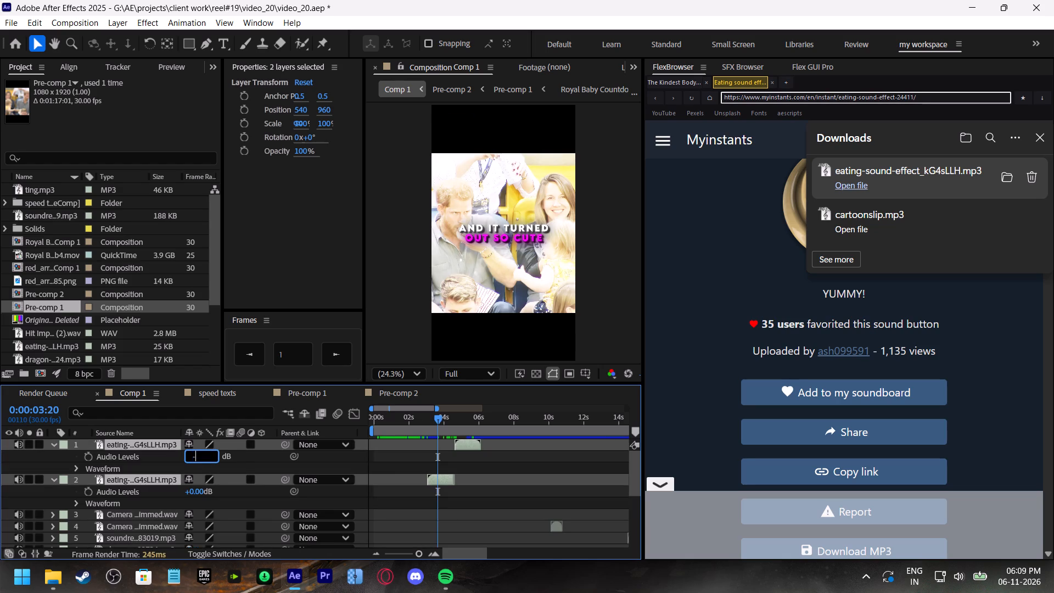
{"action": "key", "text": "5"}
{"action": "left_click", "coordinate": [242, 457]}
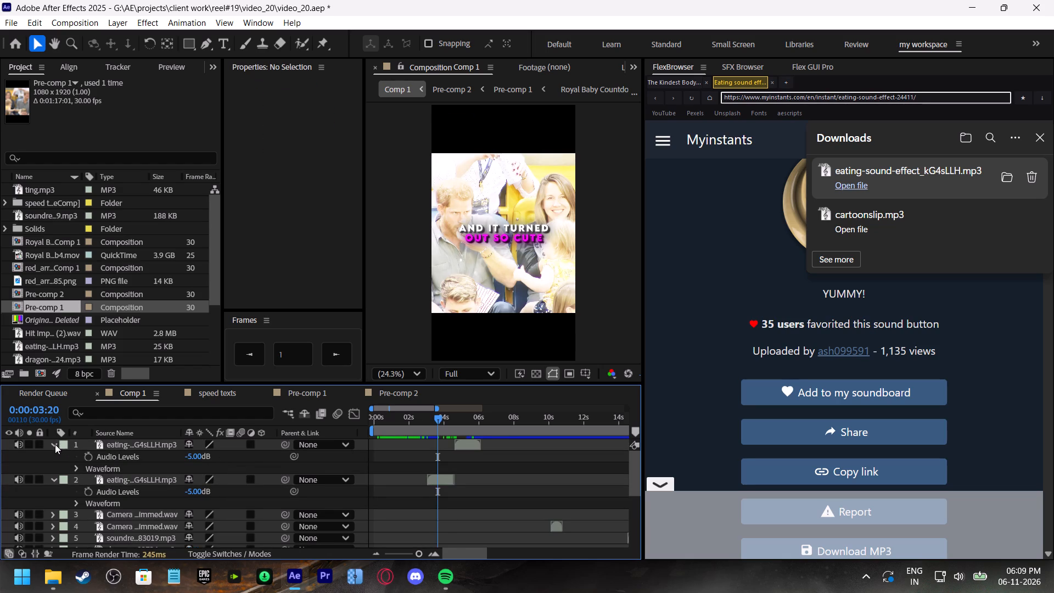
{"action": "left_click", "coordinate": [55, 444]}
{"action": "left_click", "coordinate": [55, 457]}
Preview Comp 1 from the beginning to check the sound effects against the footage, and save the project.
{"action": "left_click_drag", "start_coordinate": [418, 416], "coordinate": [292, 449]}
{"action": "key", "text": "space"}
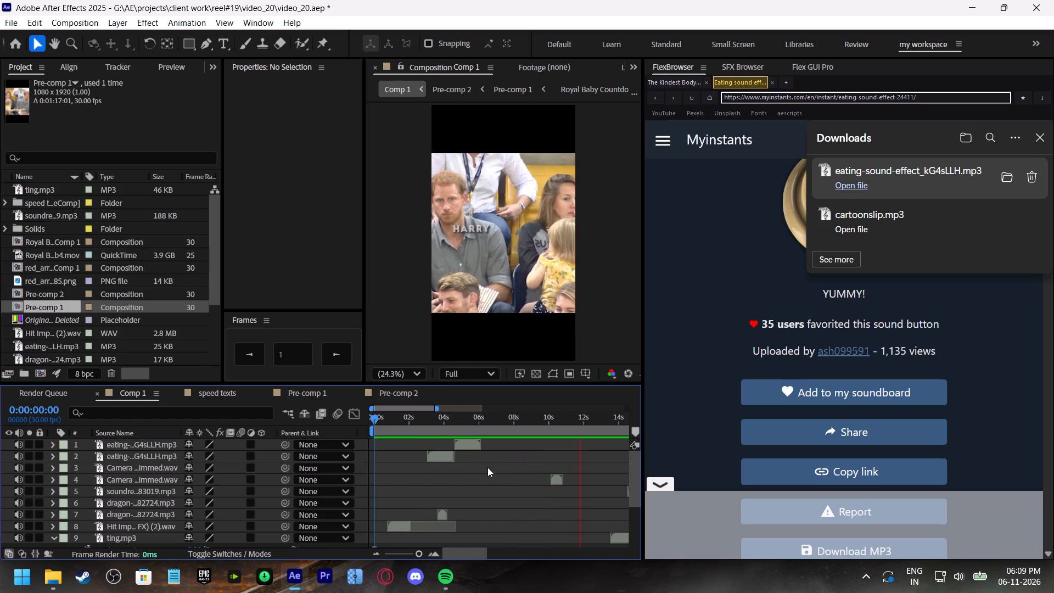
{"action": "scroll", "coordinate": [488, 468], "scroll_direction": "down", "scroll_amount": 5, "text": "shift"}
{"action": "left_click_drag", "start_coordinate": [409, 554], "coordinate": [408, 554]}
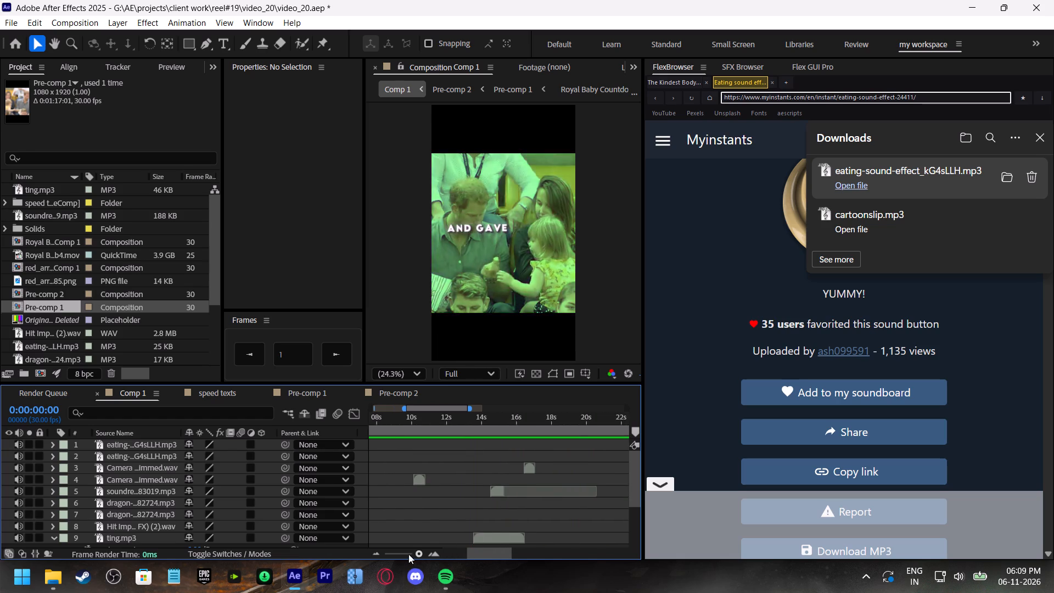
{"action": "left_click_drag", "start_coordinate": [408, 554], "coordinate": [402, 555]}
{"action": "left_click_drag", "start_coordinate": [405, 553], "coordinate": [400, 555]}
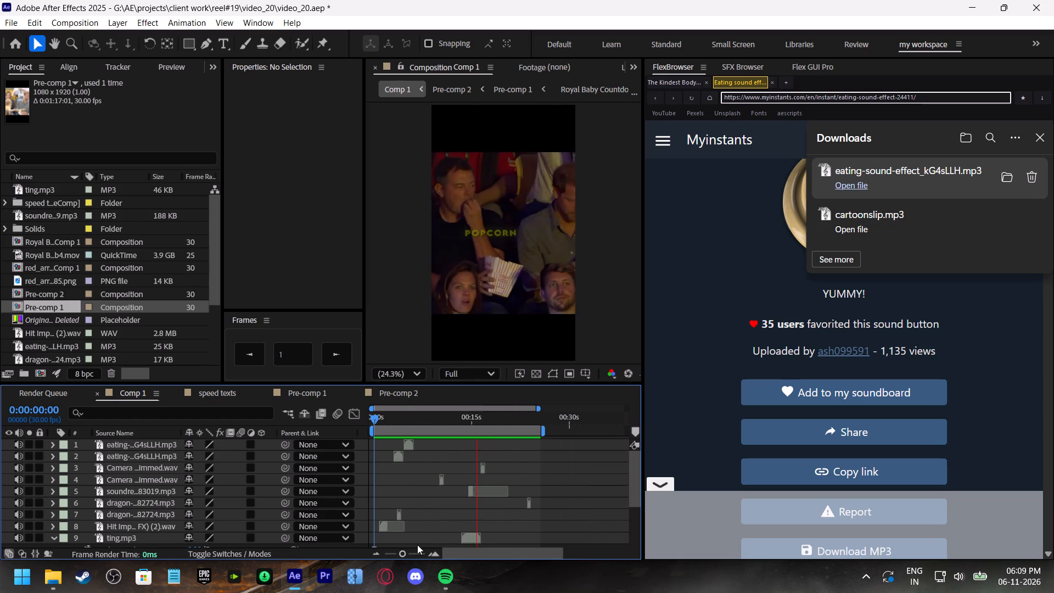
{"action": "left_click_drag", "start_coordinate": [411, 554], "coordinate": [410, 554]}
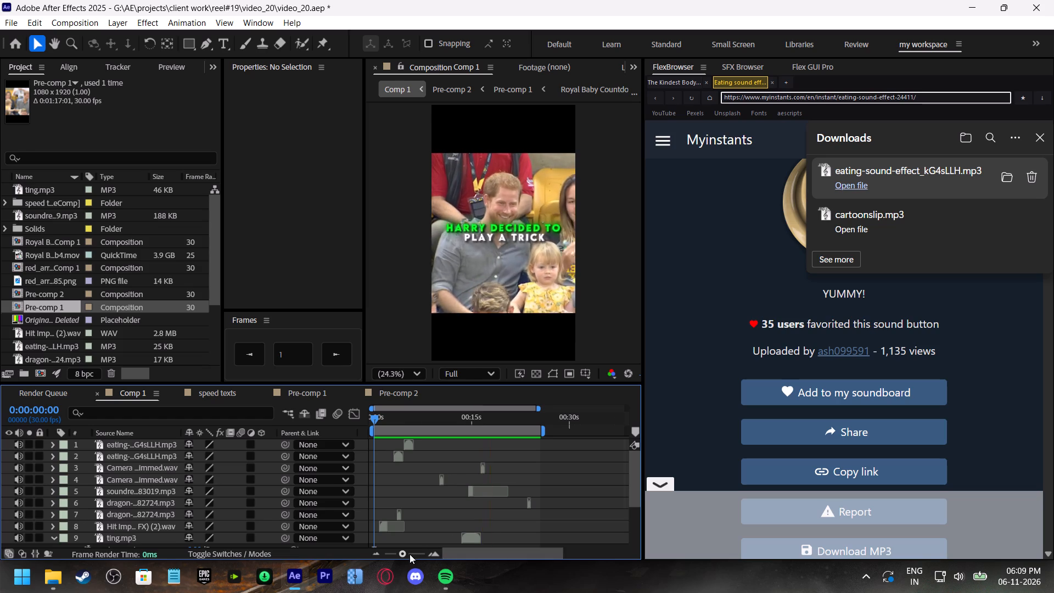
{"action": "left_click_drag", "start_coordinate": [410, 554], "coordinate": [395, 555]}
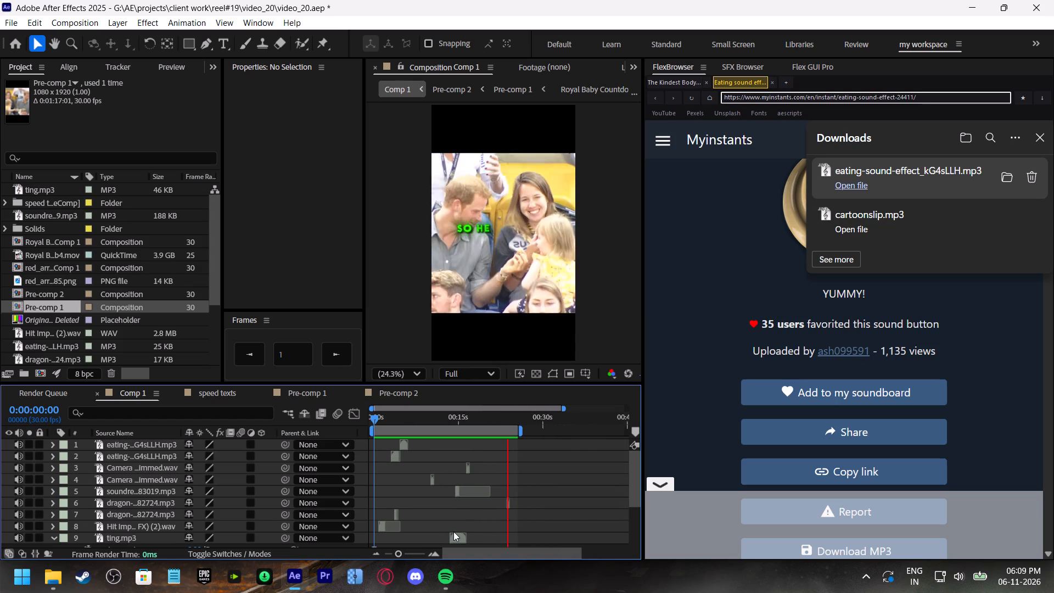
{"action": "left_click", "coordinate": [481, 416]}
{"action": "key", "text": "ctrl+s"}
Preview the popcorn offering and eating captions from 0:00:19:01, 0:00:18:09 and 0:00:20:26.
{"action": "left_click", "coordinate": [481, 416]}
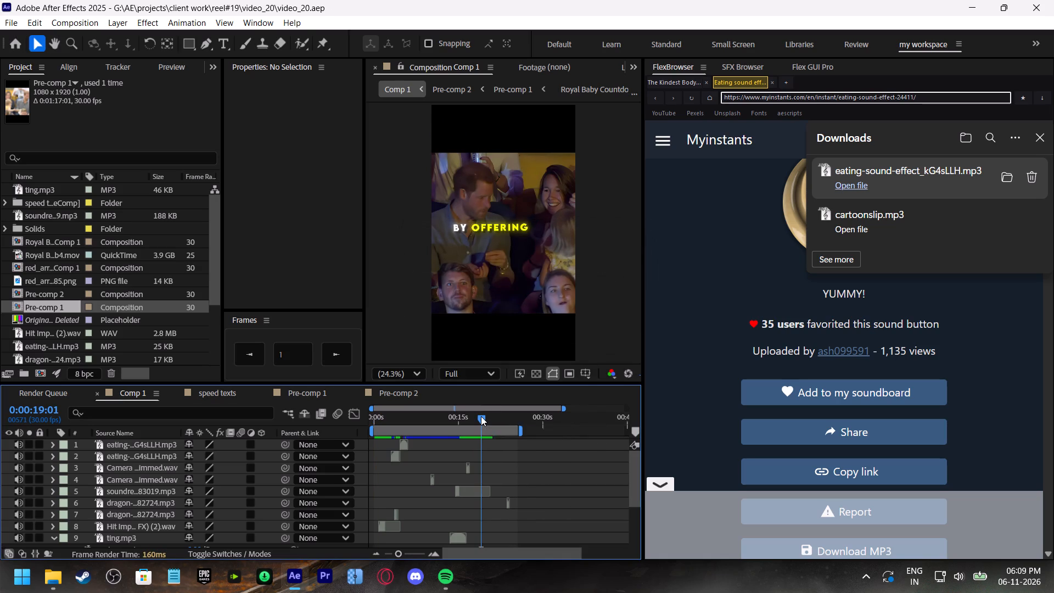
{"action": "key", "text": "space"}
{"action": "left_click_drag", "start_coordinate": [486, 419], "coordinate": [477, 420]}
{"action": "key", "text": "space"}
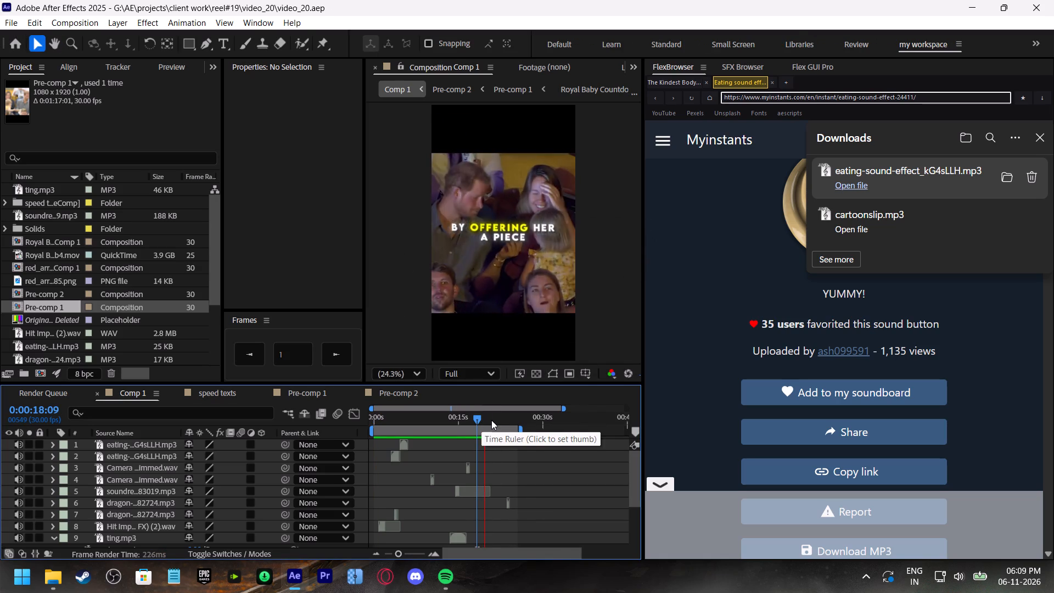
{"action": "left_click", "coordinate": [491, 420]}
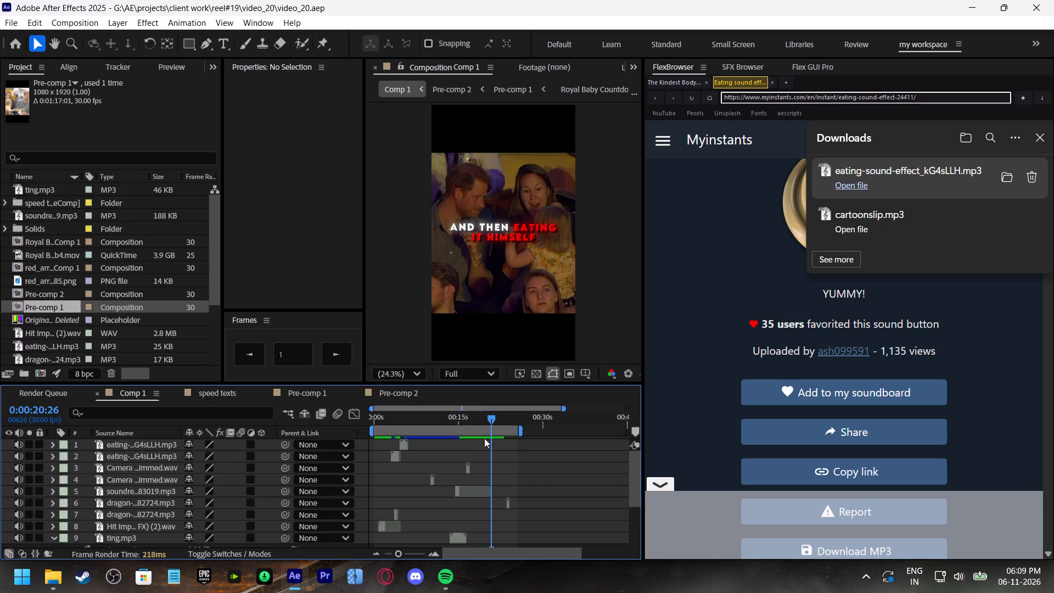
{"action": "left_click_drag", "start_coordinate": [402, 555], "coordinate": [417, 552]}
{"action": "key", "text": "space"}
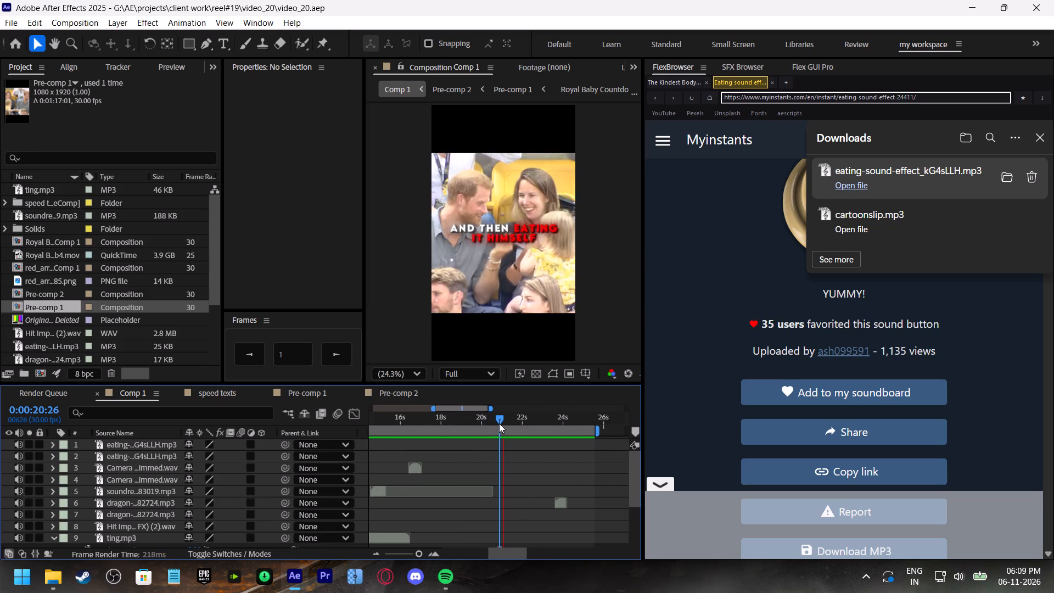
Replay the "and then eating it himself" caption from several points to locate the word "eating" at 0:00:20:10.
{"action": "left_click_drag", "start_coordinate": [497, 419], "coordinate": [479, 424]}
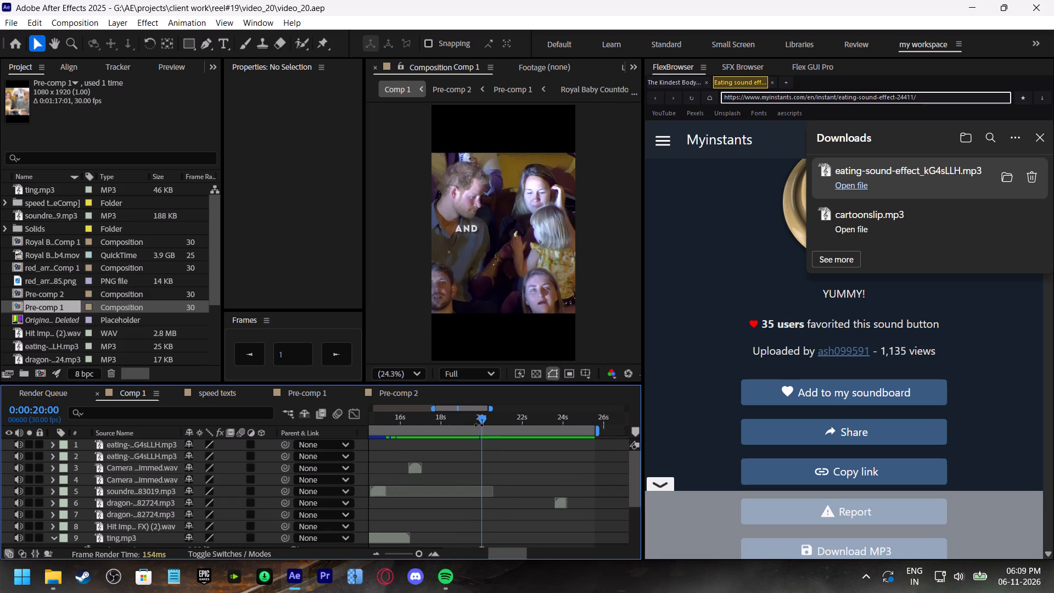
{"action": "key", "text": "space"}
{"action": "left_click_drag", "start_coordinate": [486, 421], "coordinate": [492, 421]}
{"action": "key", "text": "space"}
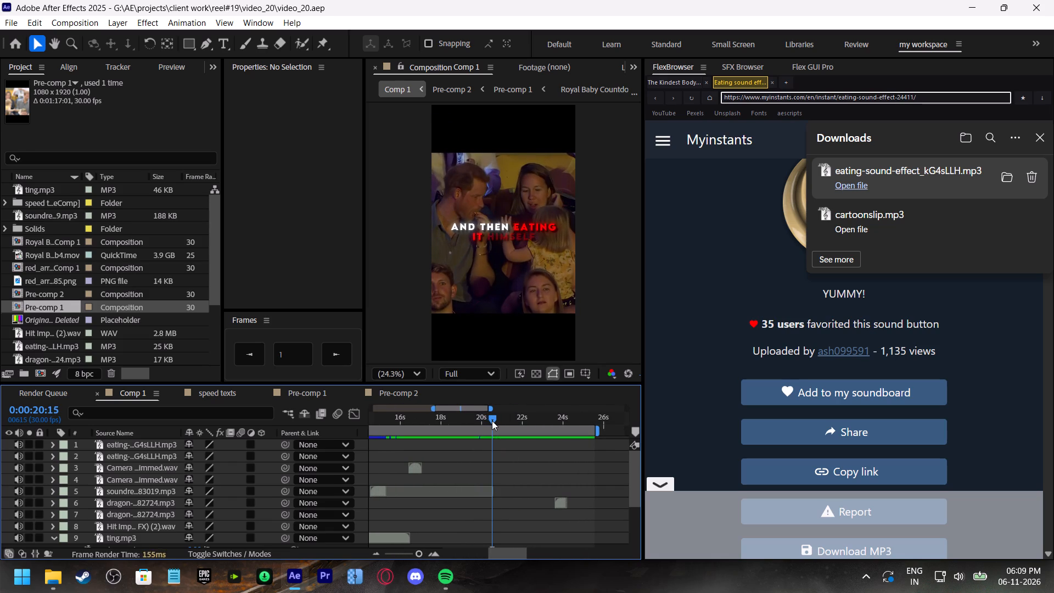
{"action": "left_click_drag", "start_coordinate": [492, 421], "coordinate": [475, 422]}
{"action": "key", "text": "space"}
{"action": "left_click", "coordinate": [480, 419]}
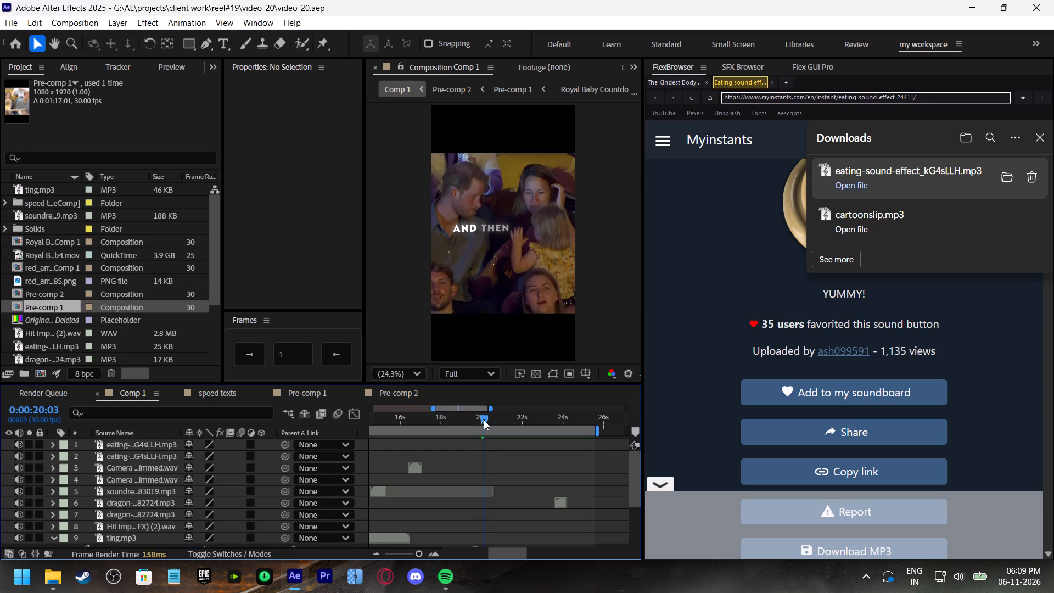
{"action": "key", "text": "space"}
{"action": "left_click_drag", "start_coordinate": [484, 420], "coordinate": [489, 421]}
{"action": "key", "text": "space"}
{"action": "left_click", "coordinate": [489, 420]}
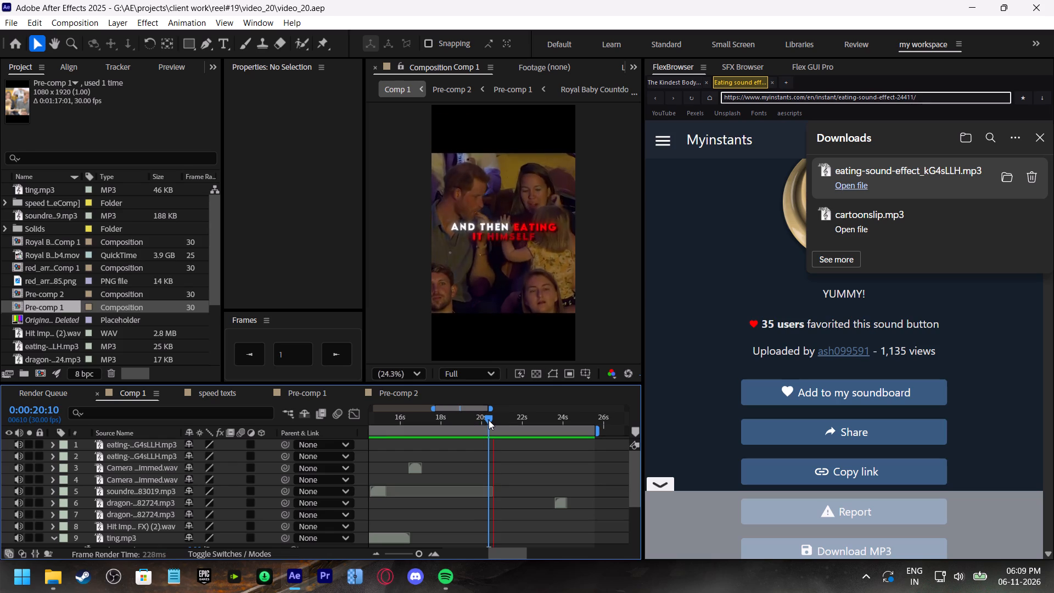
In Pre-comp 2, duplicate the Adj layer 29 and start the copy at 0:00:20:10.
{"action": "scroll", "coordinate": [346, 514], "scroll_direction": "down", "scroll_amount": 5}
{"action": "scroll", "coordinate": [352, 514], "scroll_direction": "up", "scroll_amount": 4}
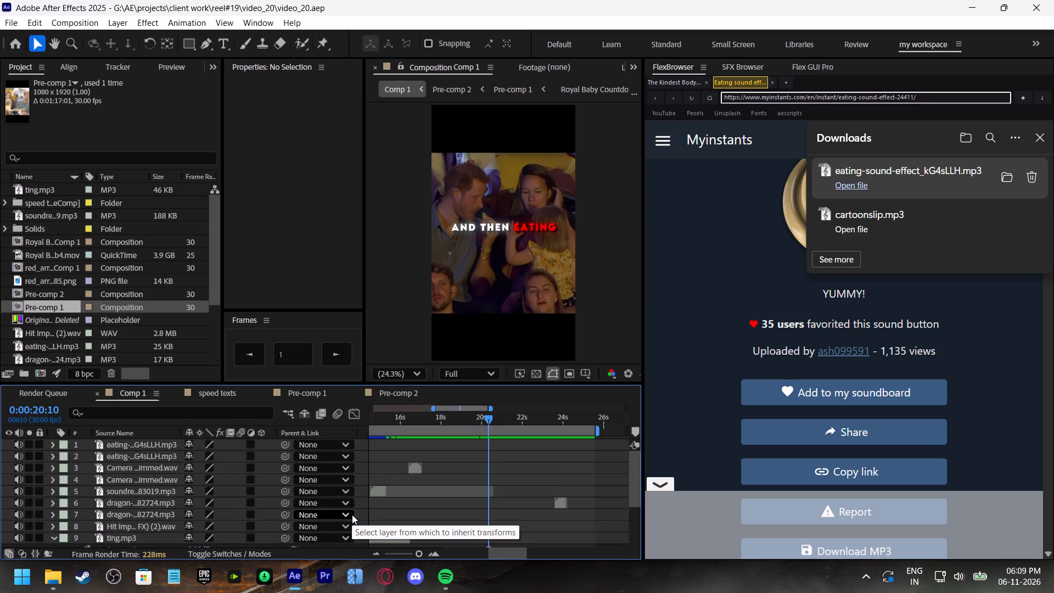
{"action": "scroll", "coordinate": [352, 514], "scroll_direction": "up", "scroll_amount": 3}
{"action": "scroll", "coordinate": [352, 514], "scroll_direction": "down", "scroll_amount": 7}
{"action": "left_click", "coordinate": [474, 508]}
{"action": "double_click", "coordinate": [451, 508]}
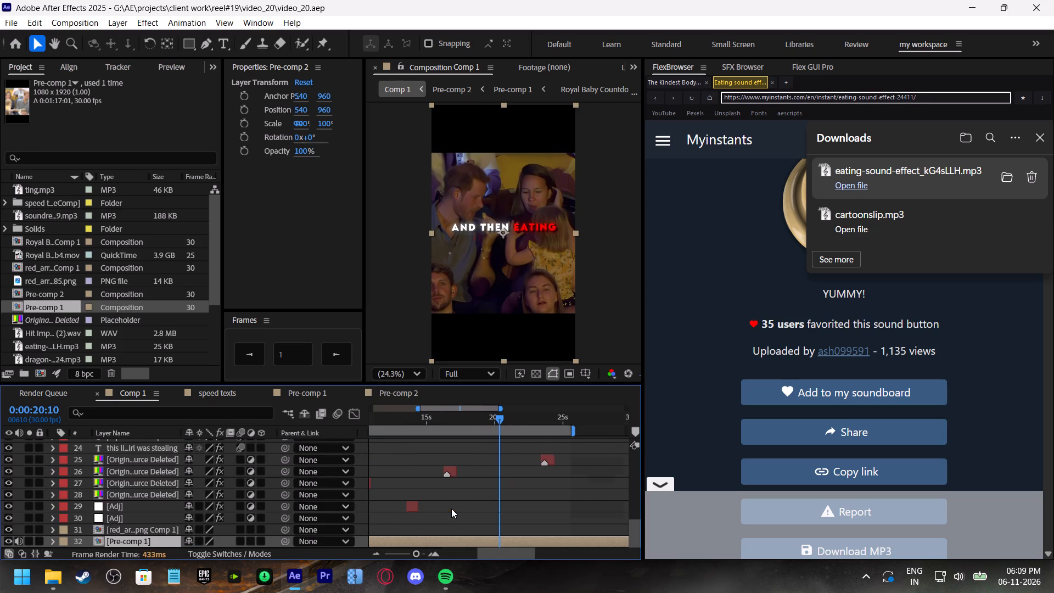
{"action": "left_click", "coordinate": [130, 505]}
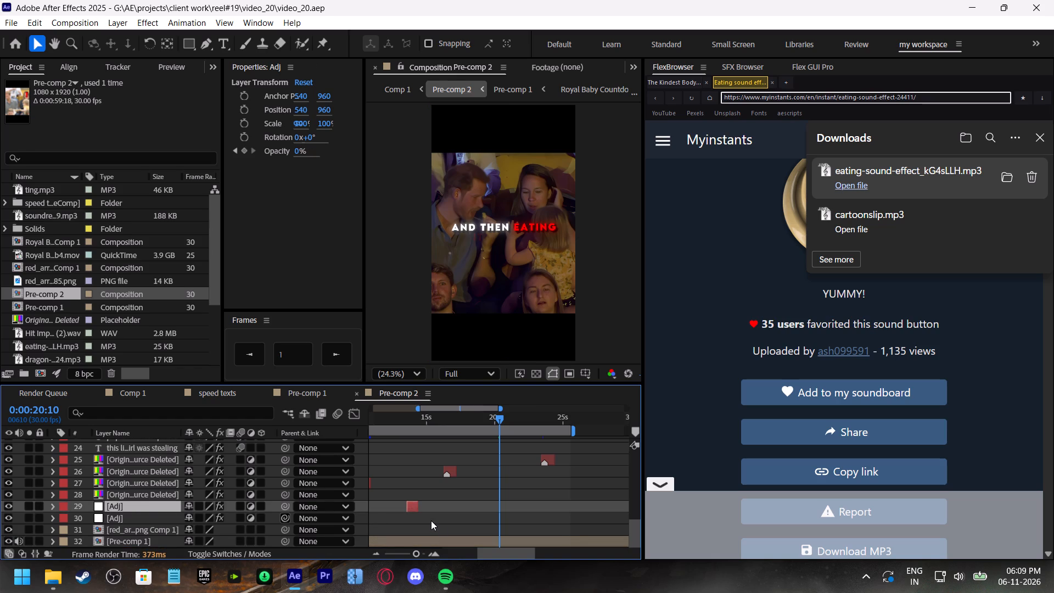
{"action": "key", "text": "ctrl+d"}
{"action": "key", "text": "bracketleft"}
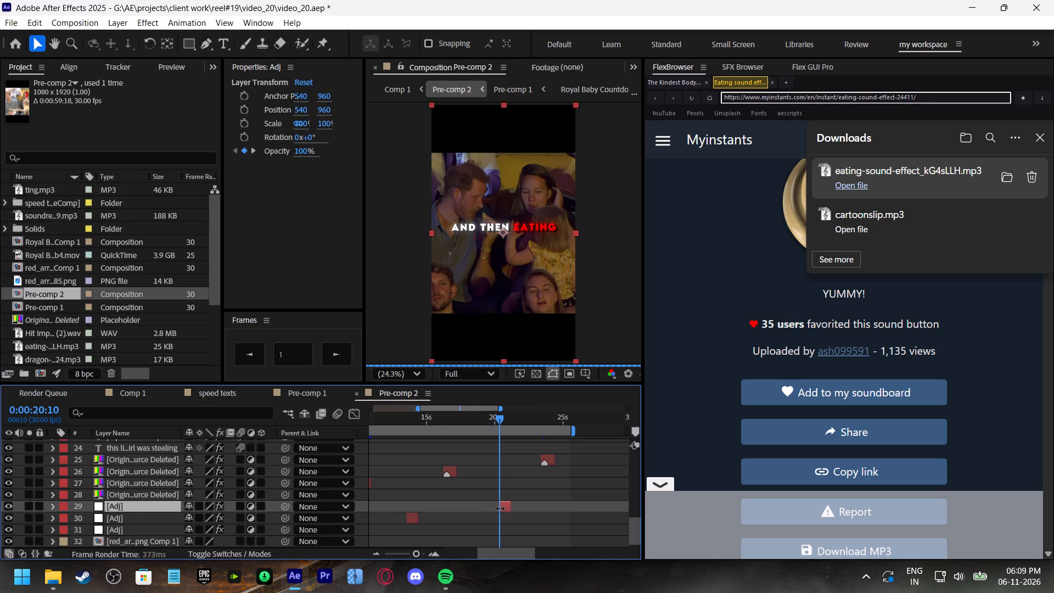
Change the duplicated Adj layer's Tint effect so that Map White To is red.
{"action": "left_click", "coordinate": [503, 508]}
{"action": "scroll", "coordinate": [100, 73], "scroll_direction": "down", "scroll_amount": 7}
{"action": "scroll", "coordinate": [99, 73], "scroll_direction": "up", "scroll_amount": 1}
{"action": "scroll", "coordinate": [99, 73], "scroll_direction": "down", "scroll_amount": 2}
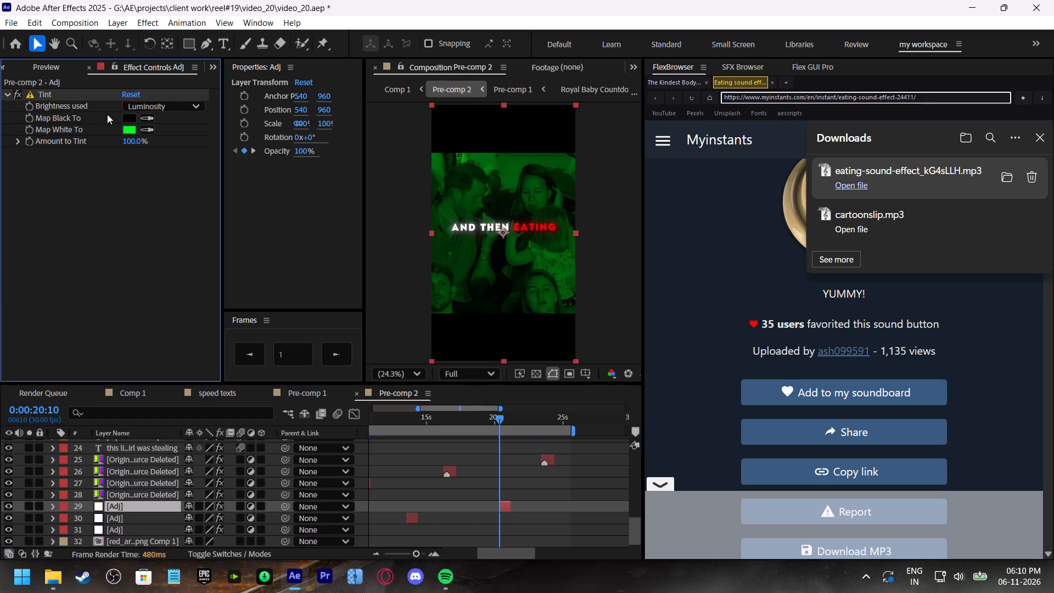
{"action": "left_click", "coordinate": [132, 133]}
{"action": "left_click_drag", "start_coordinate": [497, 298], "coordinate": [637, 172]}
{"action": "left_click_drag", "start_coordinate": [559, 226], "coordinate": [563, 192]}
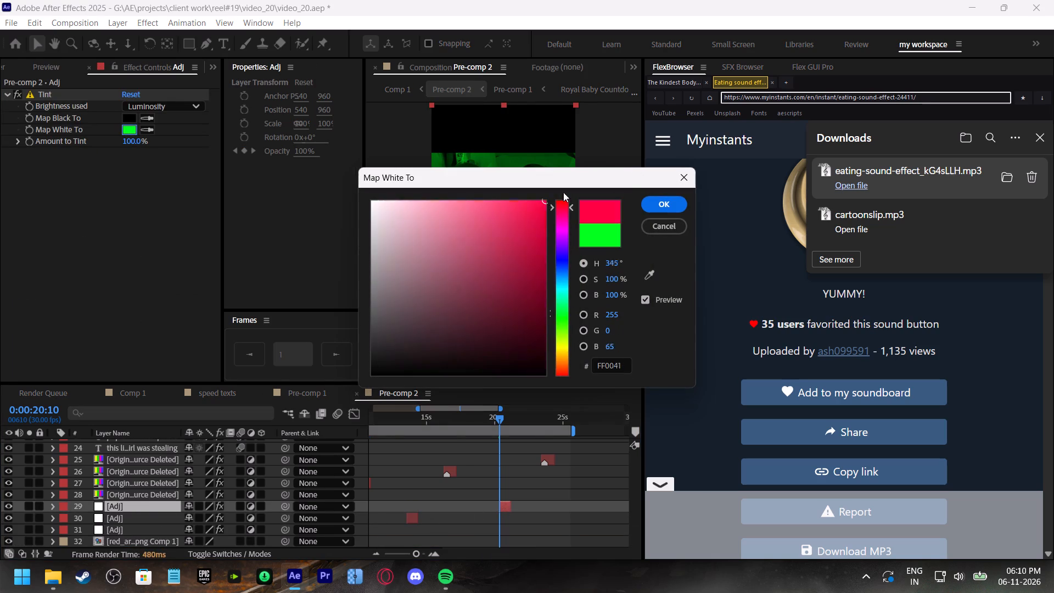
{"action": "left_click_drag", "start_coordinate": [563, 192], "coordinate": [588, 164]}
{"action": "left_click", "coordinate": [650, 201]}
Preview the red flash from 0:00:20:03, return to 0:00:20:10, and save the project.
{"action": "left_click", "coordinate": [496, 412]}
{"action": "key", "text": "space"}
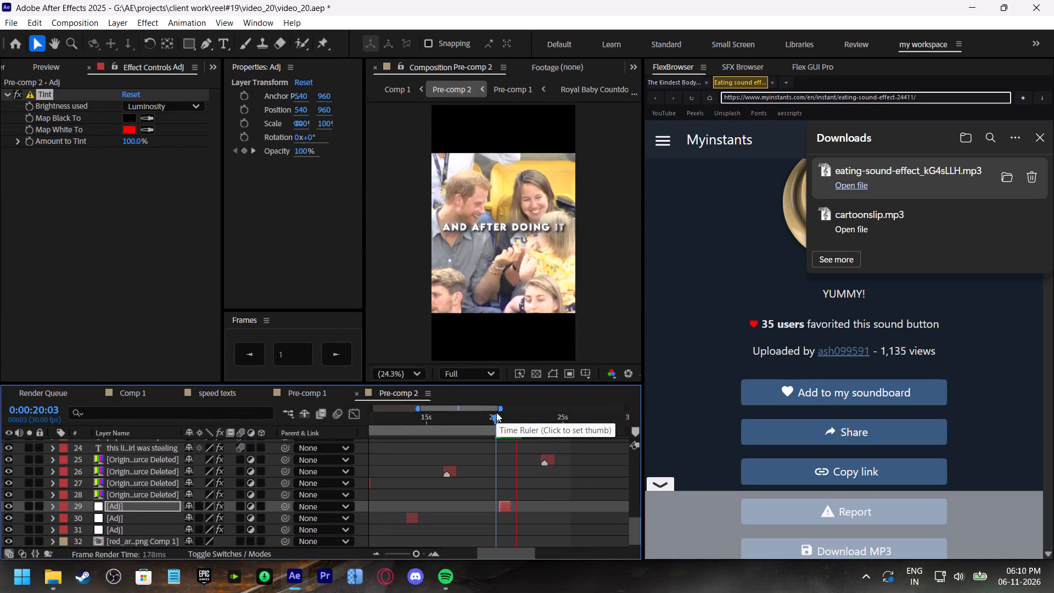
{"action": "left_click", "coordinate": [496, 412]}
{"action": "key", "text": "space"}
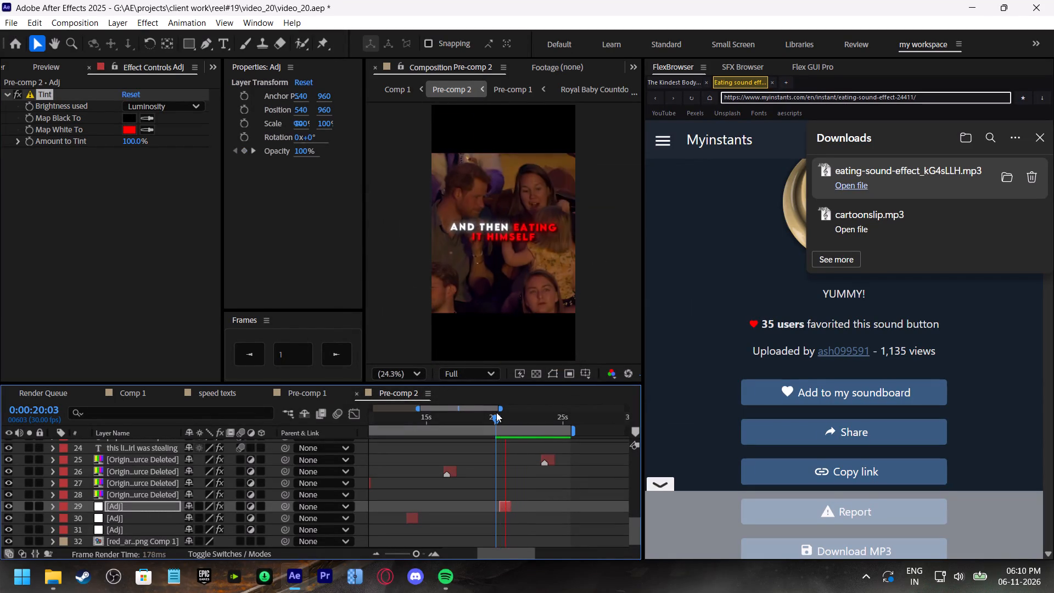
{"action": "left_click_drag", "start_coordinate": [496, 412], "coordinate": [502, 419]}
{"action": "key", "text": "ctrl+s"}
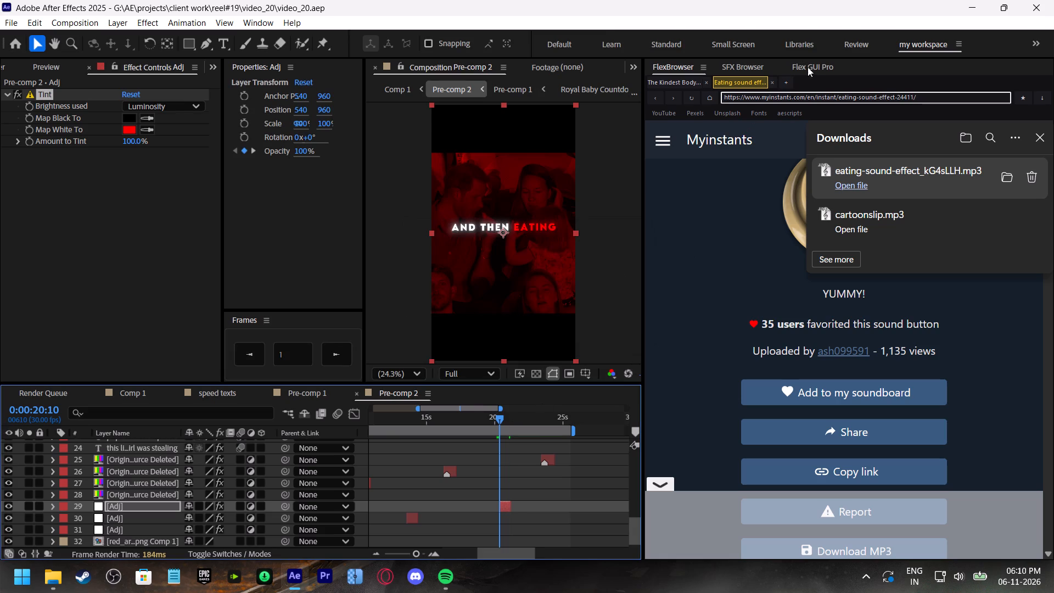
Audition meme sound effects.mp3 from the Speed folder at several points to look for a sound matching the "eating" caption.
{"action": "left_click", "coordinate": [753, 70]}
{"action": "left_click", "coordinate": [1042, 136]}
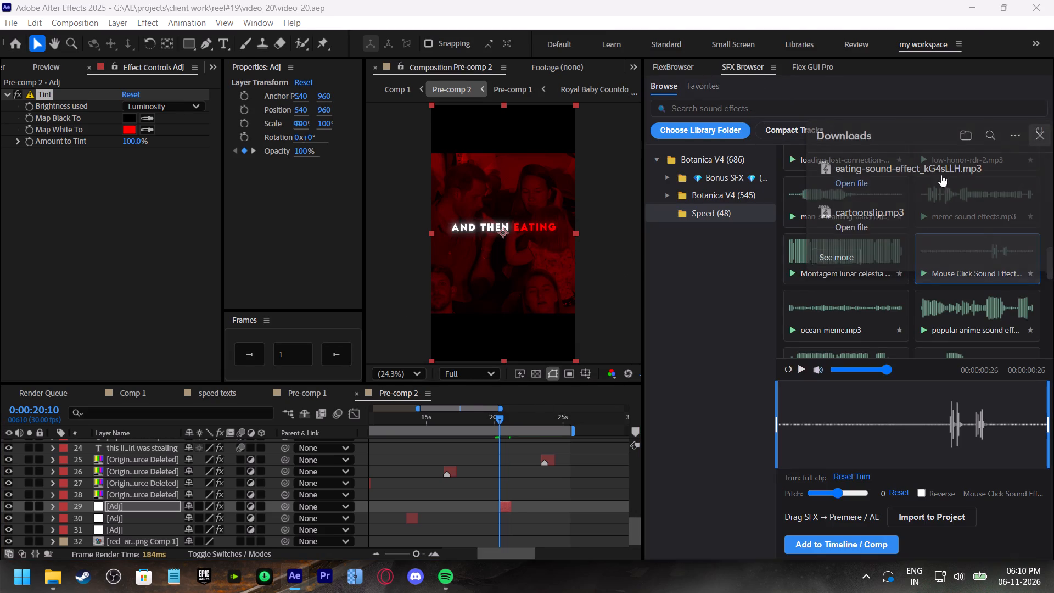
{"action": "left_click", "coordinate": [961, 197]}
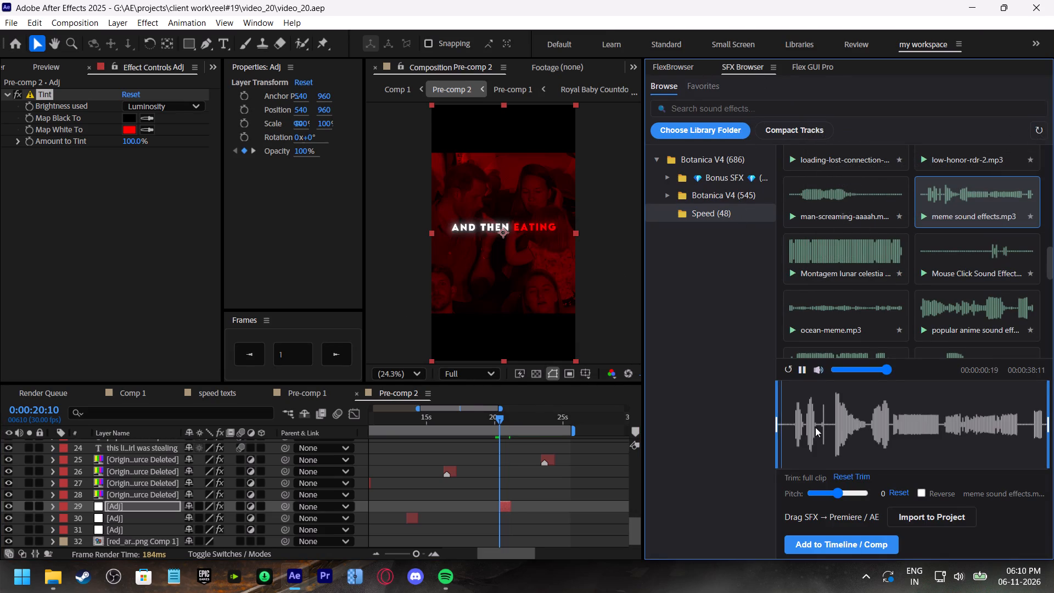
{"action": "left_click", "coordinate": [791, 427]}
{"action": "left_click", "coordinate": [804, 424]}
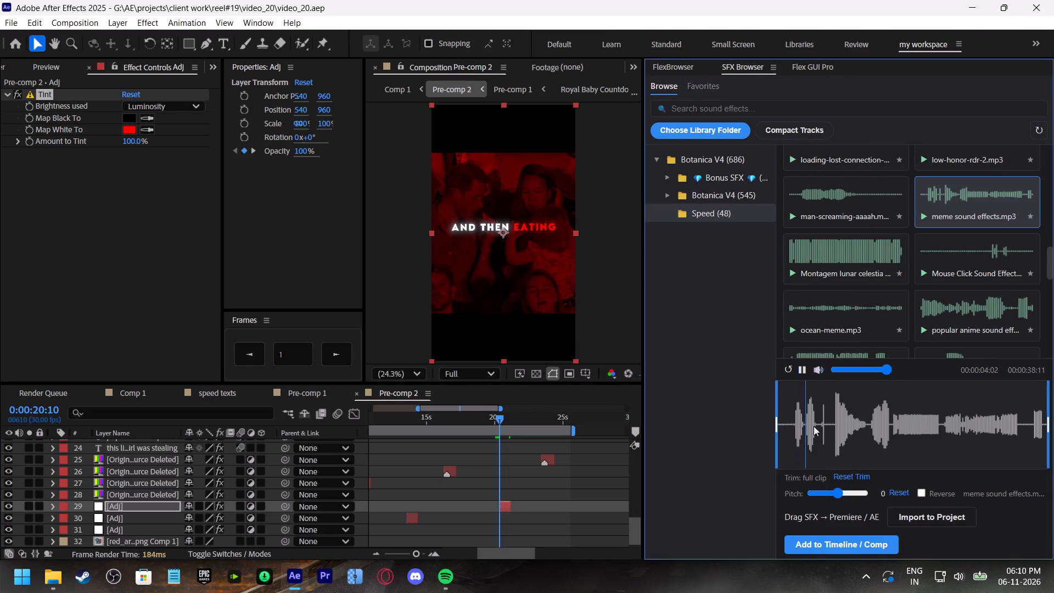
{"action": "left_click", "coordinate": [820, 426]}
{"action": "left_click", "coordinate": [833, 421]}
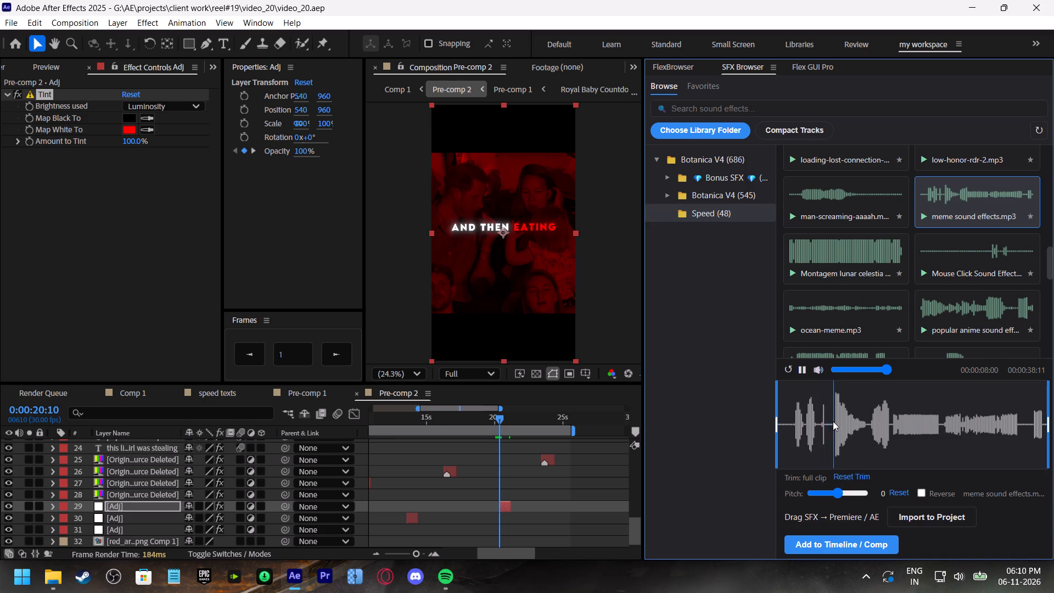
{"action": "left_click", "coordinate": [871, 419]}
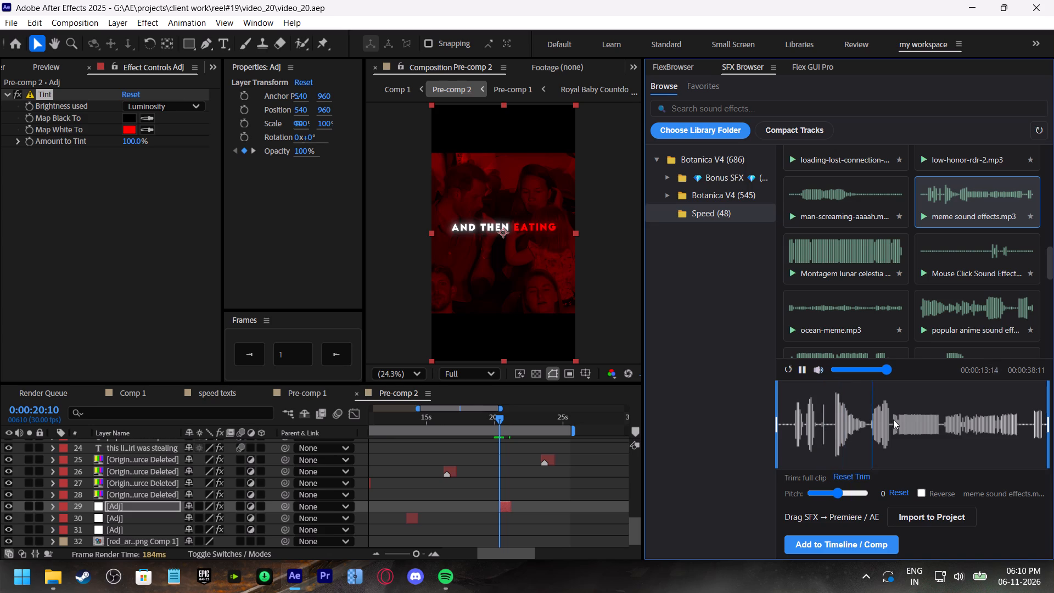
{"action": "left_click", "coordinate": [892, 423]}
{"action": "left_click", "coordinate": [945, 422]}
{"action": "left_click", "coordinate": [1040, 418]}
{"action": "left_click", "coordinate": [1029, 421]}
{"action": "scroll", "coordinate": [904, 284], "scroll_direction": "up", "scroll_amount": 2}
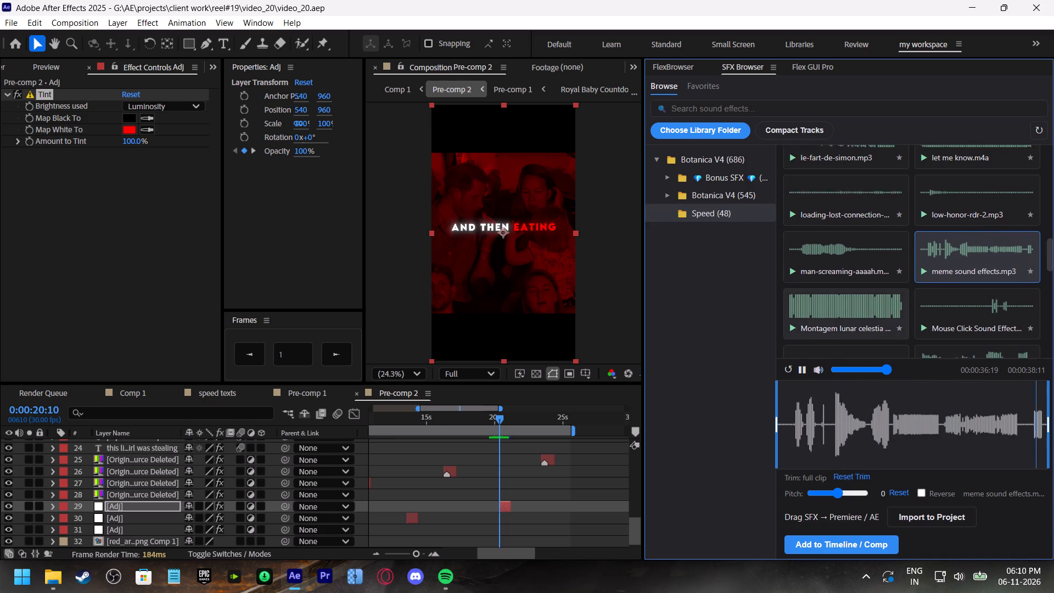
{"action": "scroll", "coordinate": [905, 285], "scroll_direction": "down", "scroll_amount": 2}
Trim the popular anime sound effects clip to 00:00:04:02–00:00:04:28 and add it to Pre-comp 2 at 0:00:20:10.
{"action": "left_click", "coordinate": [947, 303]}
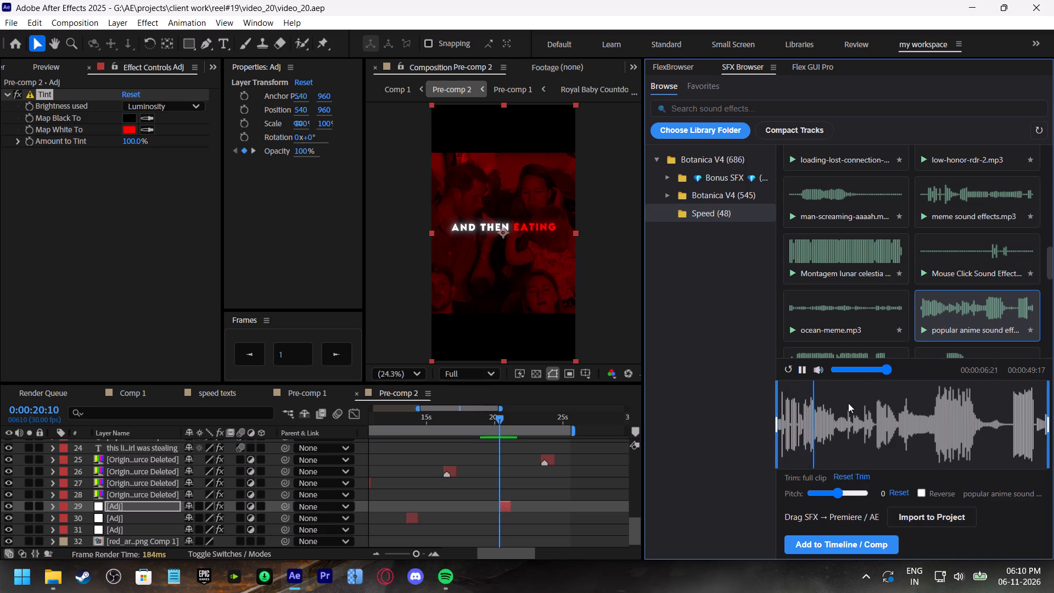
{"action": "left_click", "coordinate": [834, 416]}
{"action": "left_click", "coordinate": [847, 423]}
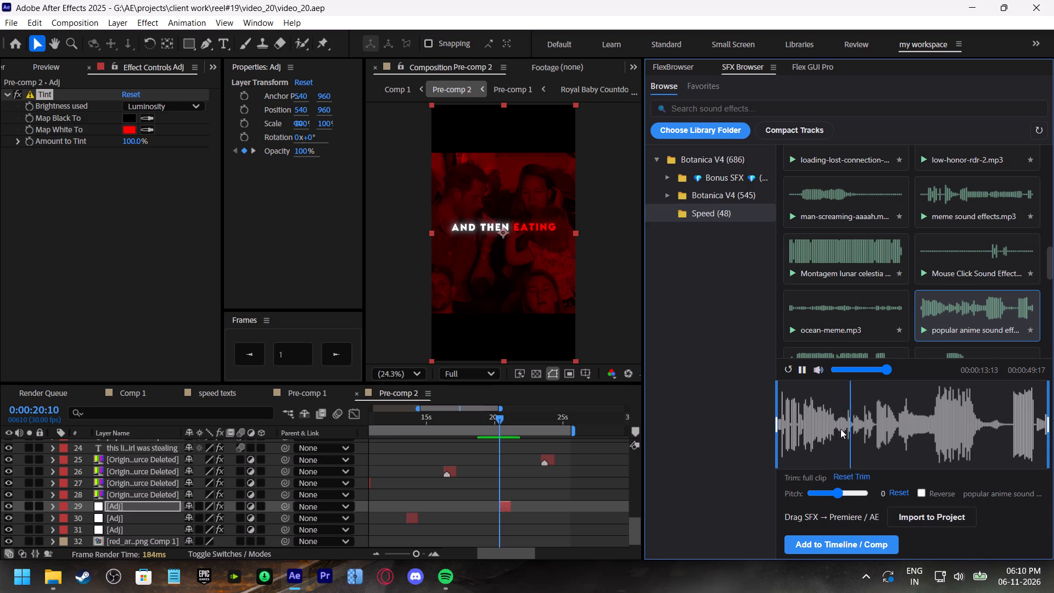
{"action": "left_click", "coordinate": [777, 427]}
{"action": "left_click", "coordinate": [789, 371]}
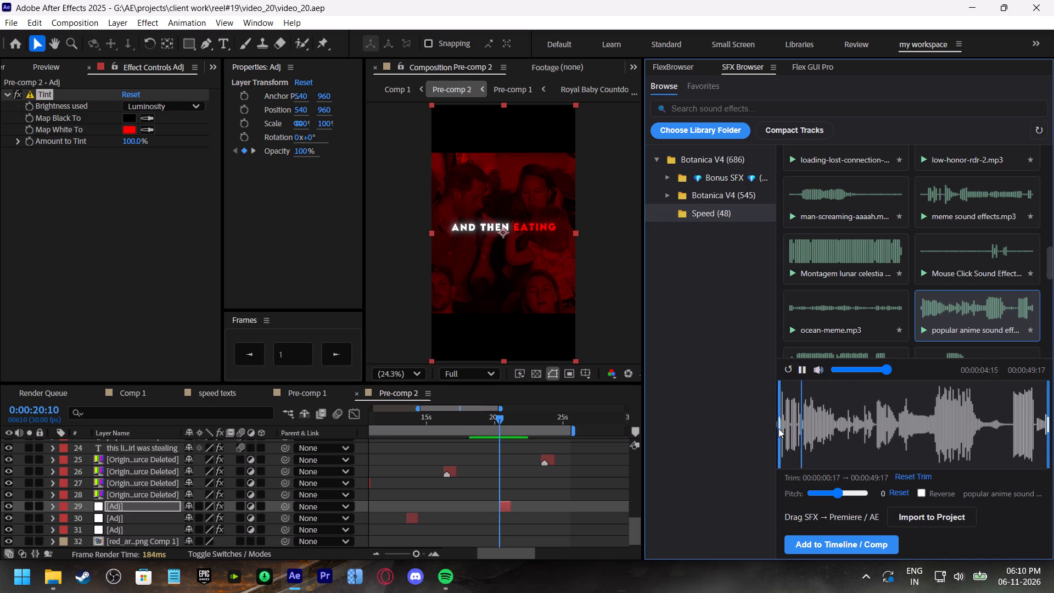
{"action": "left_click_drag", "start_coordinate": [775, 426], "coordinate": [789, 436]}
{"action": "left_click_drag", "start_coordinate": [779, 423], "coordinate": [798, 436]}
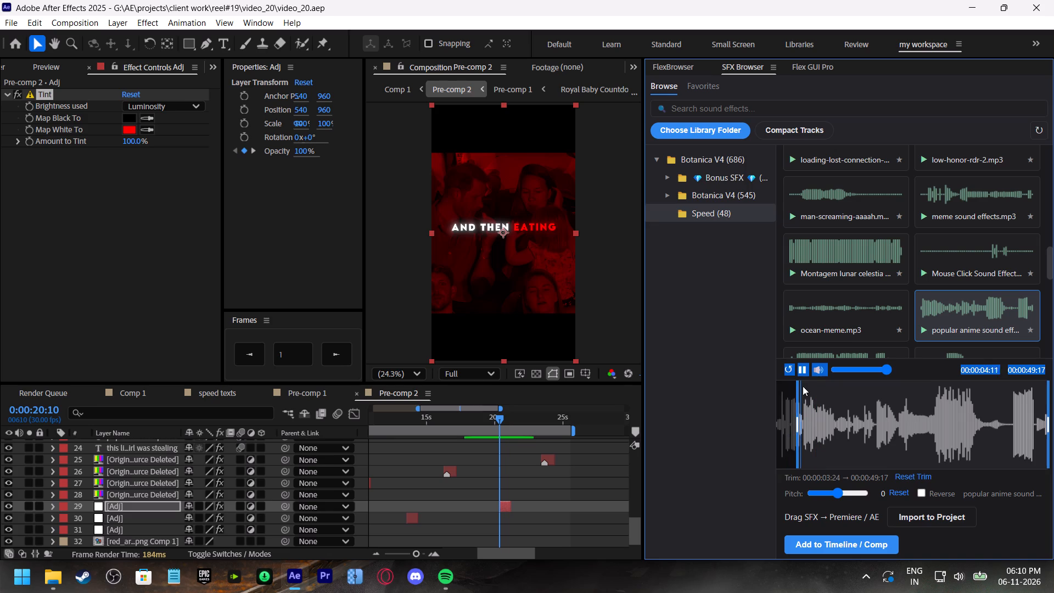
{"action": "left_click", "coordinate": [798, 425]}
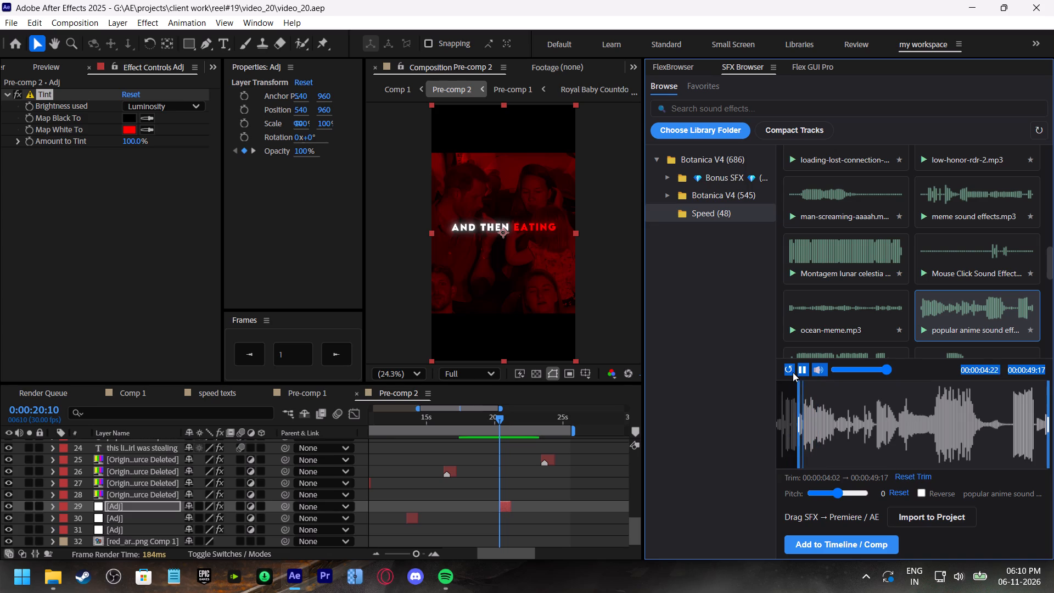
{"action": "left_click", "coordinate": [792, 372]}
{"action": "left_click_drag", "start_coordinate": [1047, 422], "coordinate": [804, 442]}
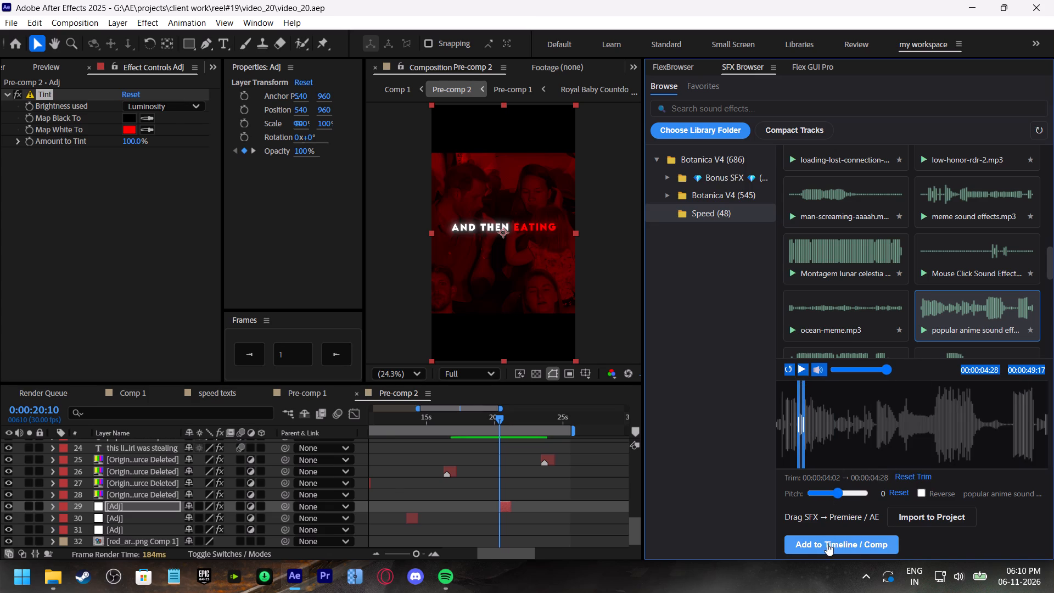
{"action": "left_click", "coordinate": [827, 544]}
Set the added anime sound layer's Audio Levels to -8 dB and replay Pre-comp 2 from 0:00:19:18.
{"action": "scroll", "coordinate": [521, 460], "scroll_direction": "up", "scroll_amount": 4}
{"action": "scroll", "coordinate": [522, 461], "scroll_direction": "down", "scroll_amount": 1}
{"action": "scroll", "coordinate": [521, 464], "scroll_direction": "up", "scroll_amount": 3}
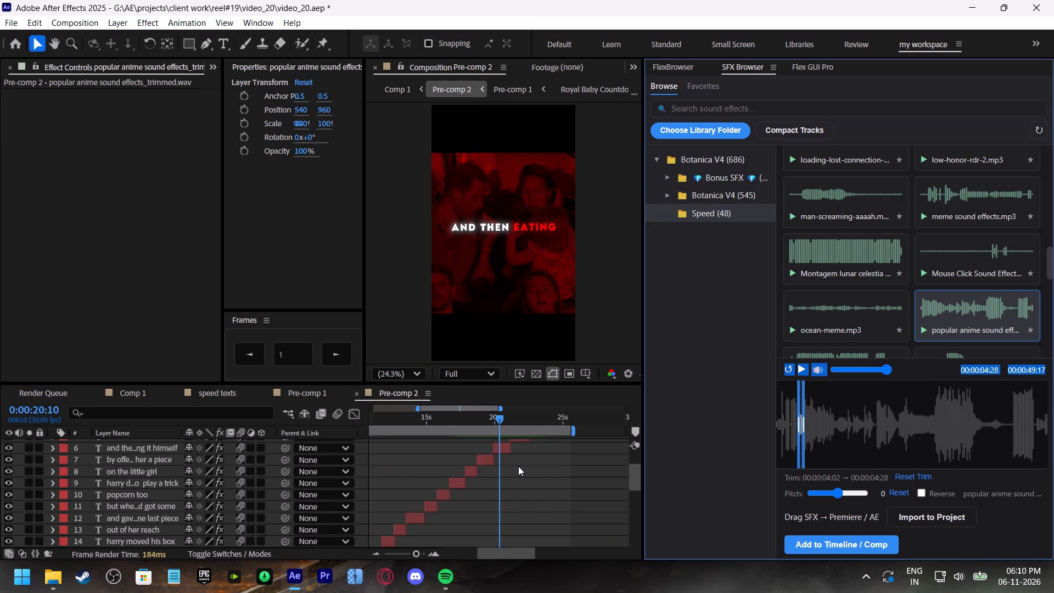
{"action": "scroll", "coordinate": [518, 466], "scroll_direction": "up", "scroll_amount": 6}
{"action": "left_click", "coordinate": [489, 416]}
{"action": "key", "text": "space"}
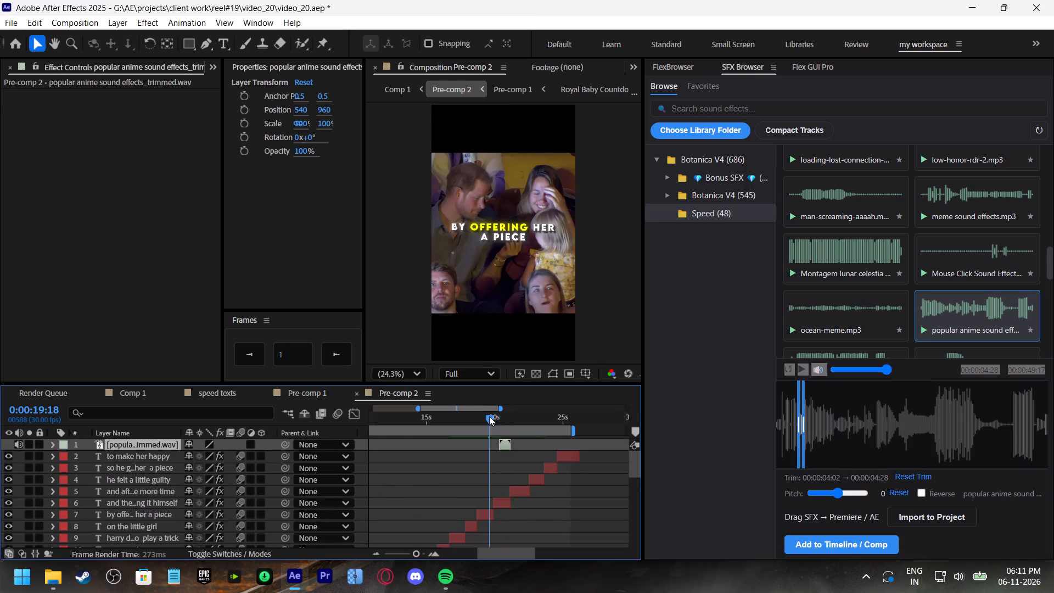
{"action": "left_click", "coordinate": [494, 421]}
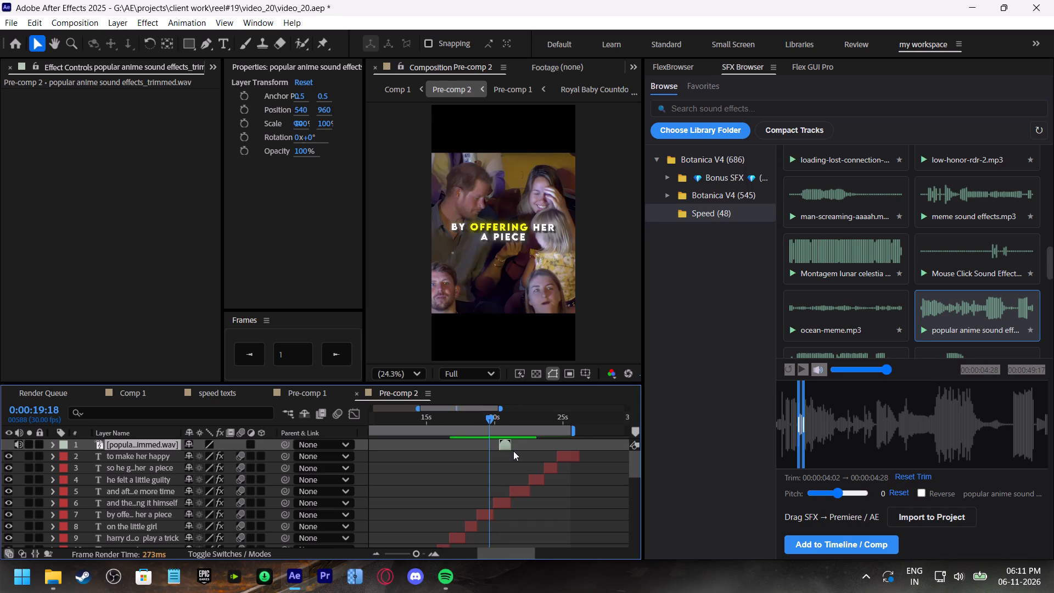
{"action": "key", "text": "l"}
{"action": "left_click", "coordinate": [199, 457]}
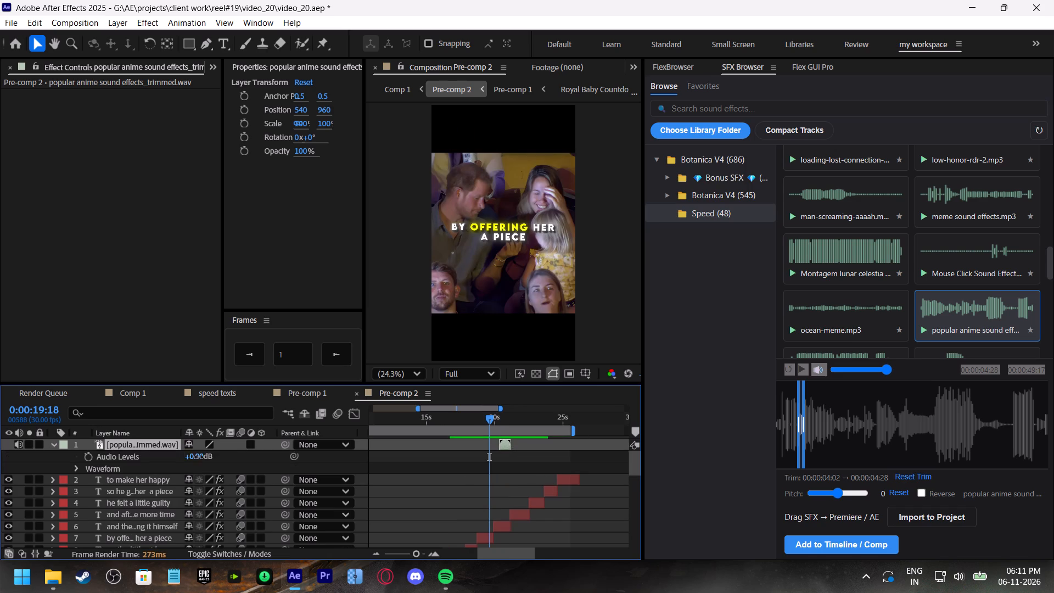
{"action": "key", "text": "minus"}
{"action": "key", "text": "8"}
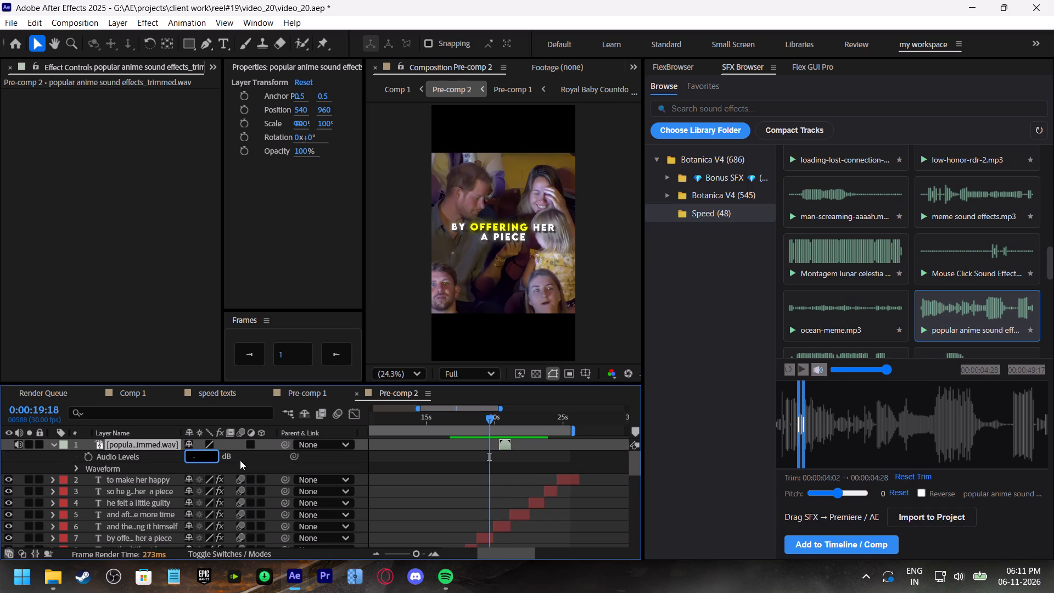
{"action": "left_click", "coordinate": [253, 462]}
{"action": "left_click", "coordinate": [493, 415]}
{"action": "key", "text": "space"}
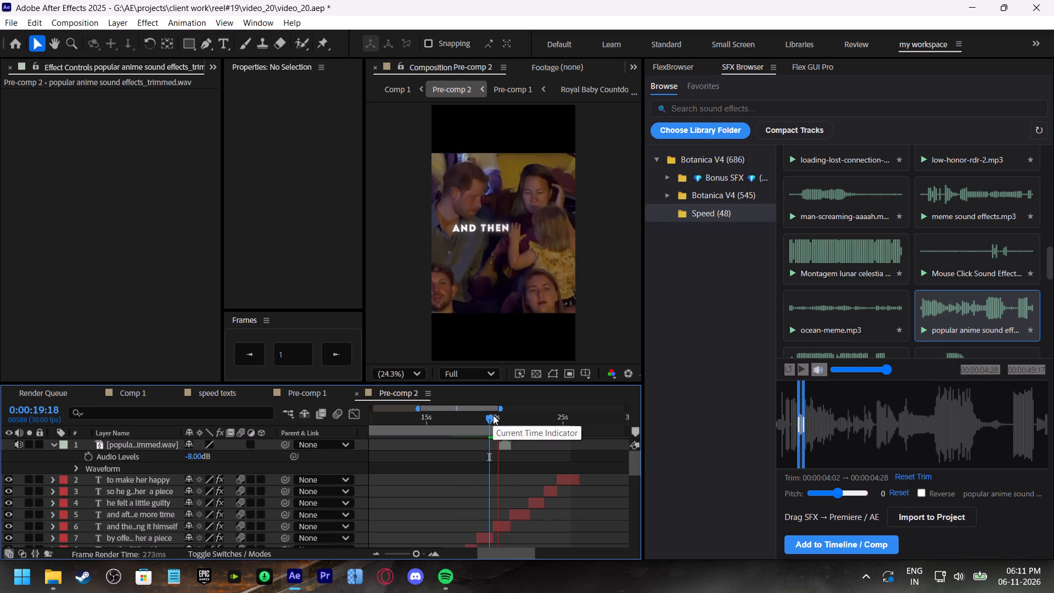
Preview Comp 1 from 0:00:18:00, collapse the expanded ting.mp3 and Alex Warren audio layers, and save the project.
{"action": "left_click", "coordinate": [120, 395]}
{"action": "left_click", "coordinate": [441, 415]}
{"action": "key", "text": "space"}
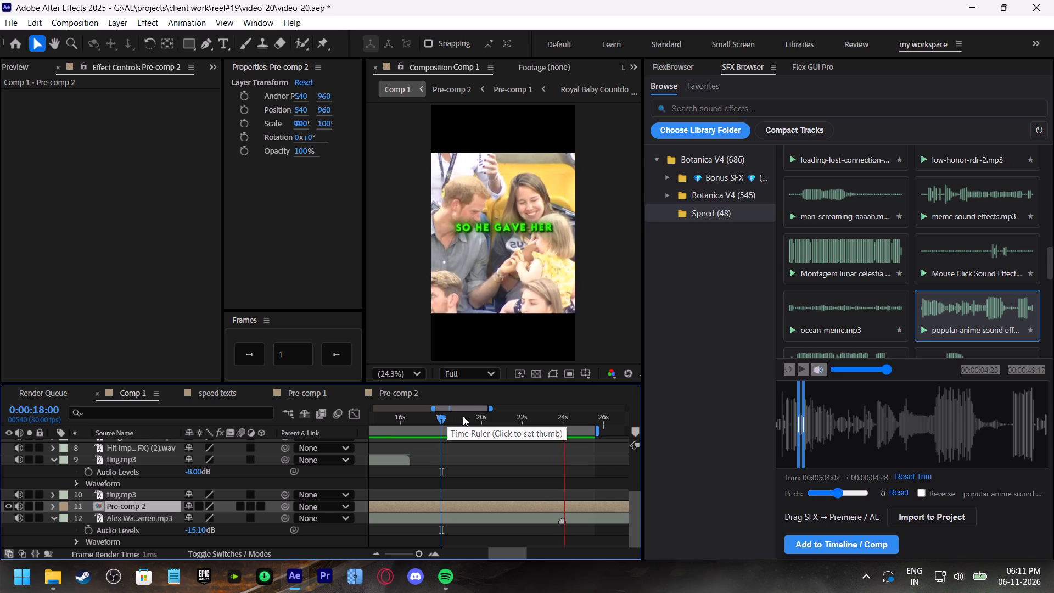
{"action": "left_click", "coordinate": [51, 458]}
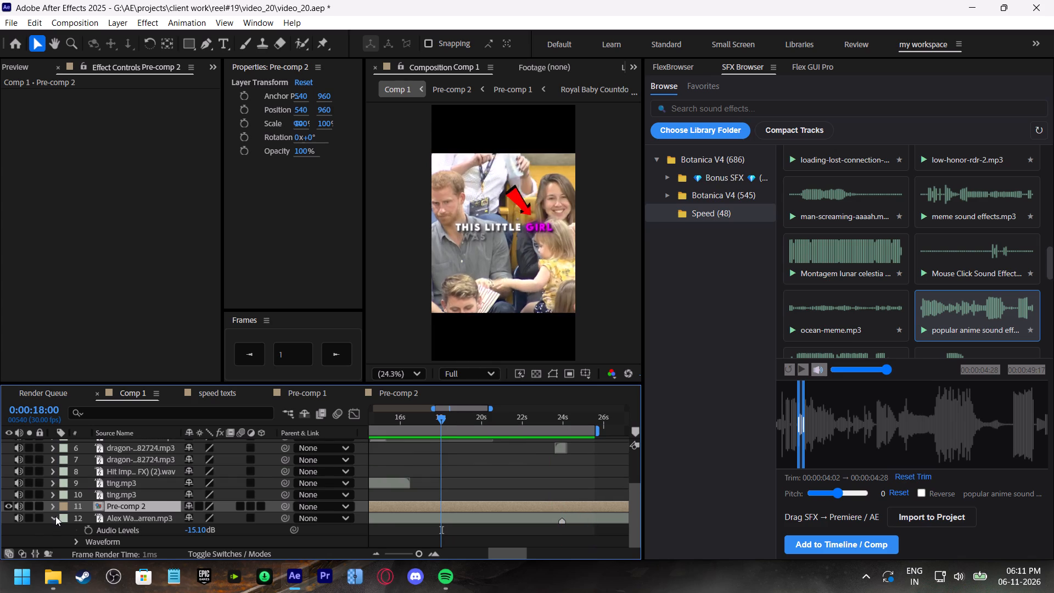
{"action": "left_click", "coordinate": [55, 516]}
{"action": "key", "text": "ctrl+s"}
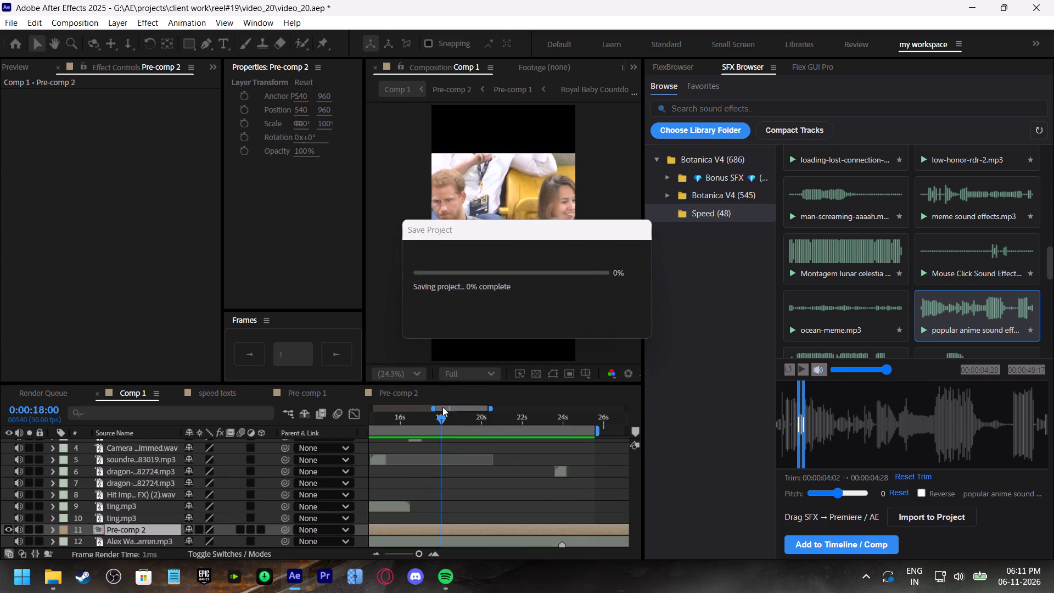
From Comp 1 at 0:00:18:15, open the nested Pre-comp 2 and its nested Pre-comp 1.
{"action": "left_click", "coordinate": [451, 416]}
{"action": "scroll", "coordinate": [474, 493], "scroll_direction": "down", "scroll_amount": 3}
{"action": "left_click", "coordinate": [458, 545]}
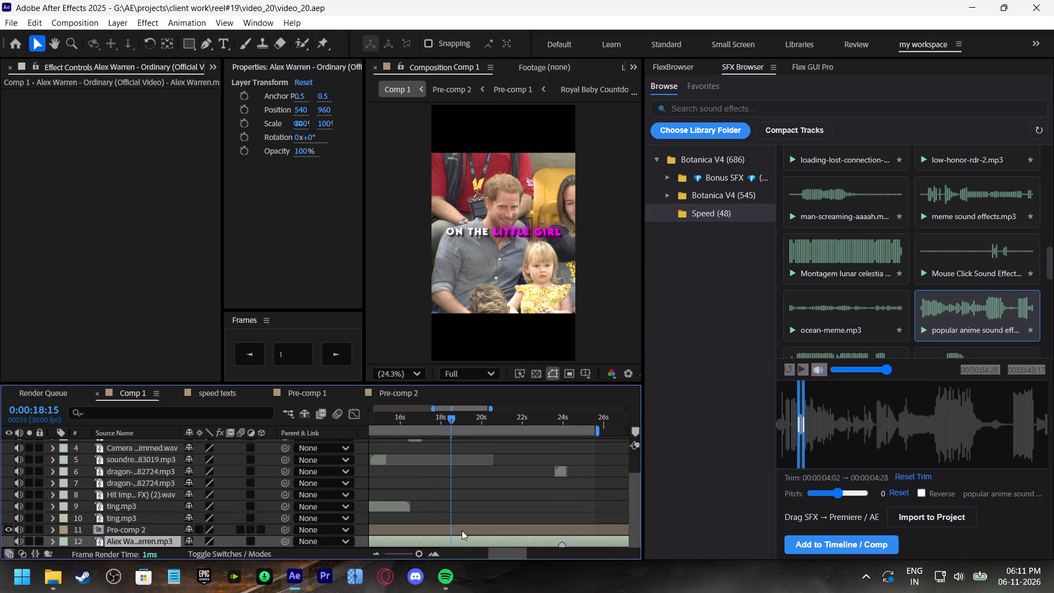
{"action": "left_click", "coordinate": [463, 528]}
{"action": "double_click", "coordinate": [419, 528]}
{"action": "scroll", "coordinate": [503, 489], "scroll_direction": "down", "scroll_amount": 9}
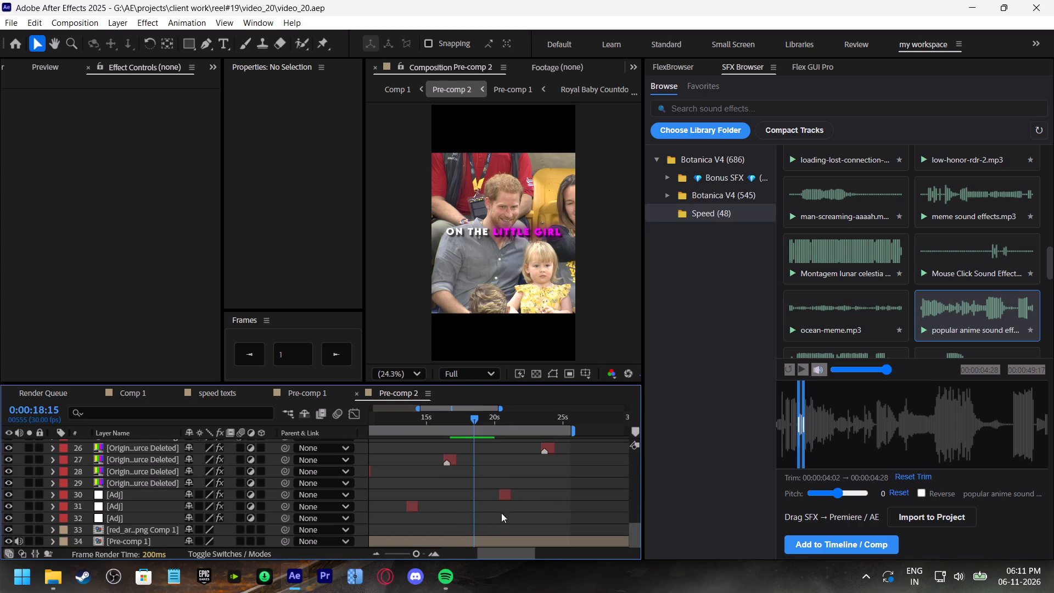
{"action": "double_click", "coordinate": [451, 543]}
{"action": "scroll", "coordinate": [502, 506], "scroll_direction": "down", "scroll_amount": 3}
{"action": "left_click_drag", "start_coordinate": [417, 553], "coordinate": [416, 553]}
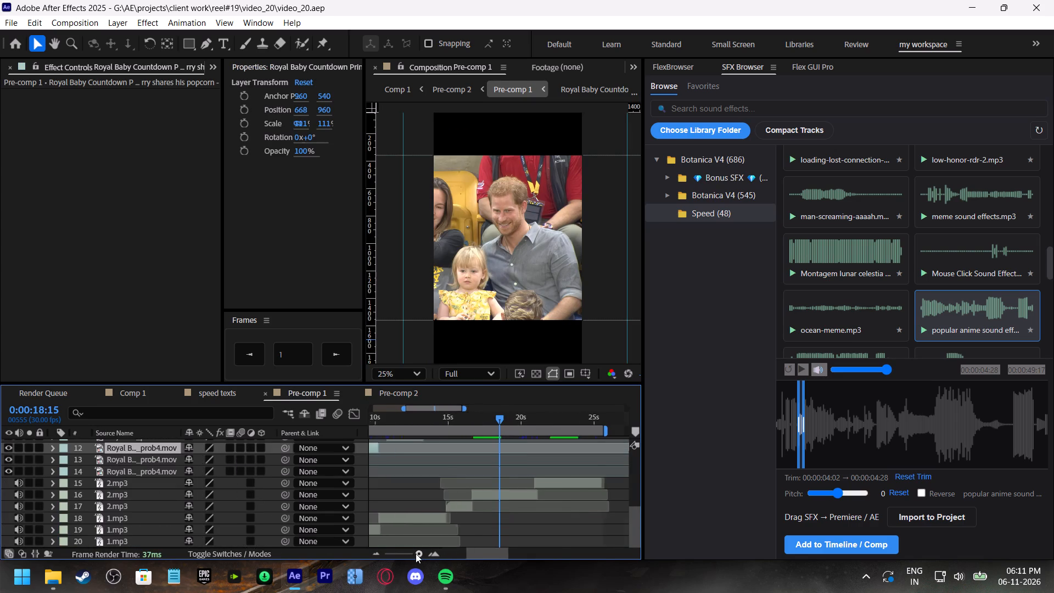
{"action": "left_click_drag", "start_coordinate": [416, 553], "coordinate": [389, 556]}
In Pre-comp 1, move the nested Comp 1 layer at 0:00:14:26 from layer 8 to the top of the layer stack.
{"action": "scroll", "coordinate": [446, 522], "scroll_direction": "up", "scroll_amount": 10}
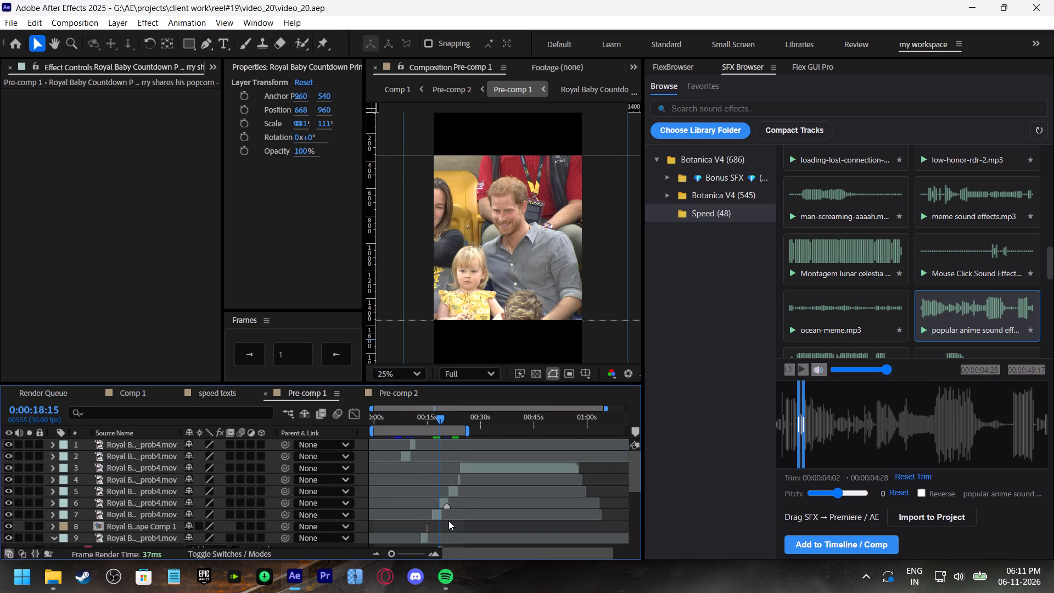
{"action": "left_click", "coordinate": [433, 526]}
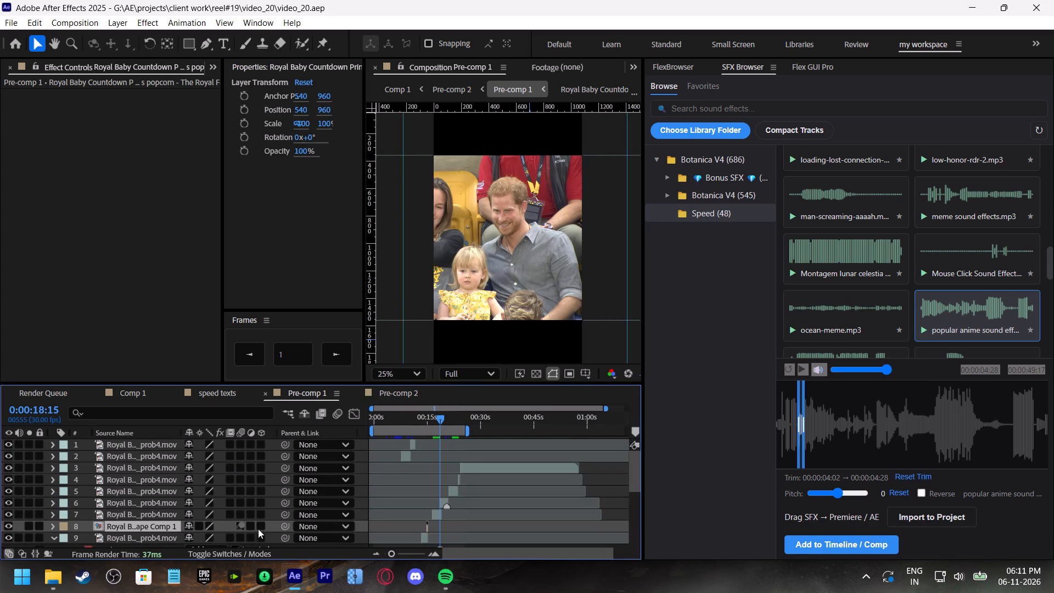
{"action": "left_click", "coordinate": [428, 424]}
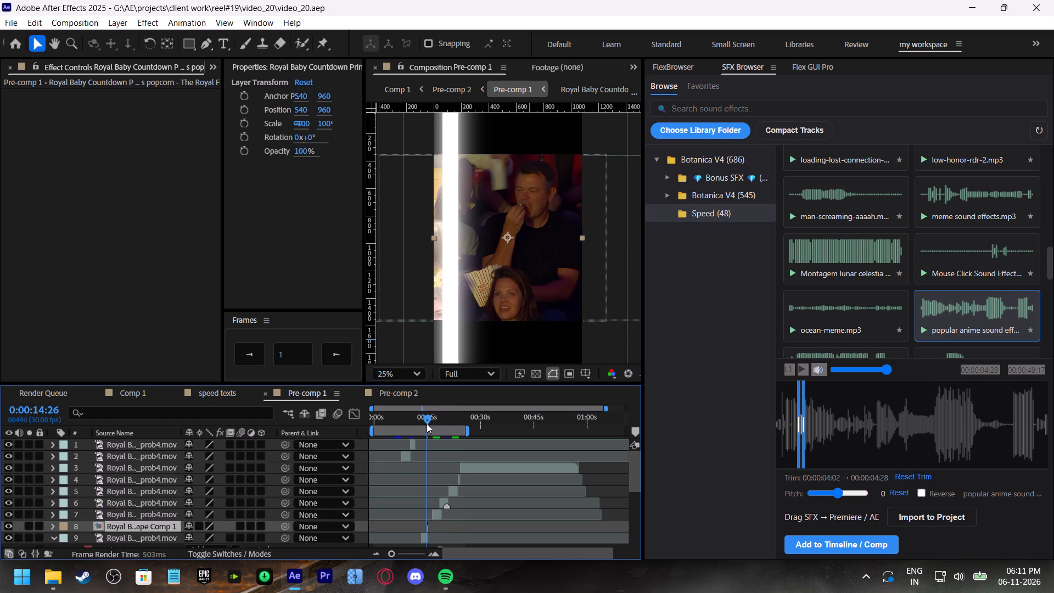
{"action": "left_click_drag", "start_coordinate": [148, 528], "coordinate": [145, 451]}
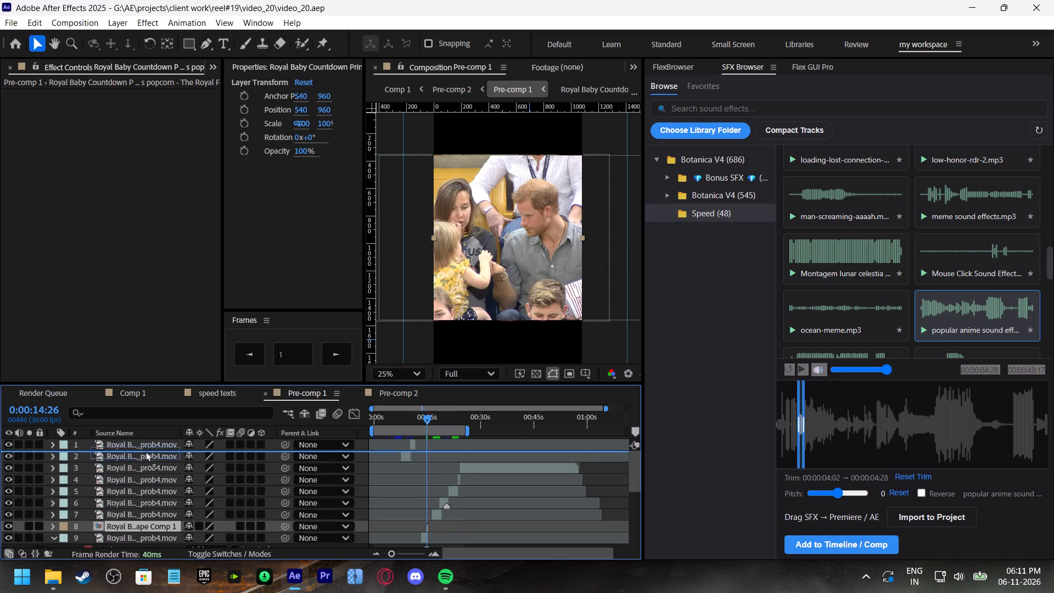
{"action": "left_click_drag", "start_coordinate": [145, 451], "coordinate": [147, 444]}
Check the layer 2 footage clip at 0:00:11:06 by hiding and showing it again.
{"action": "scroll", "coordinate": [428, 487], "scroll_direction": "down", "scroll_amount": 2}
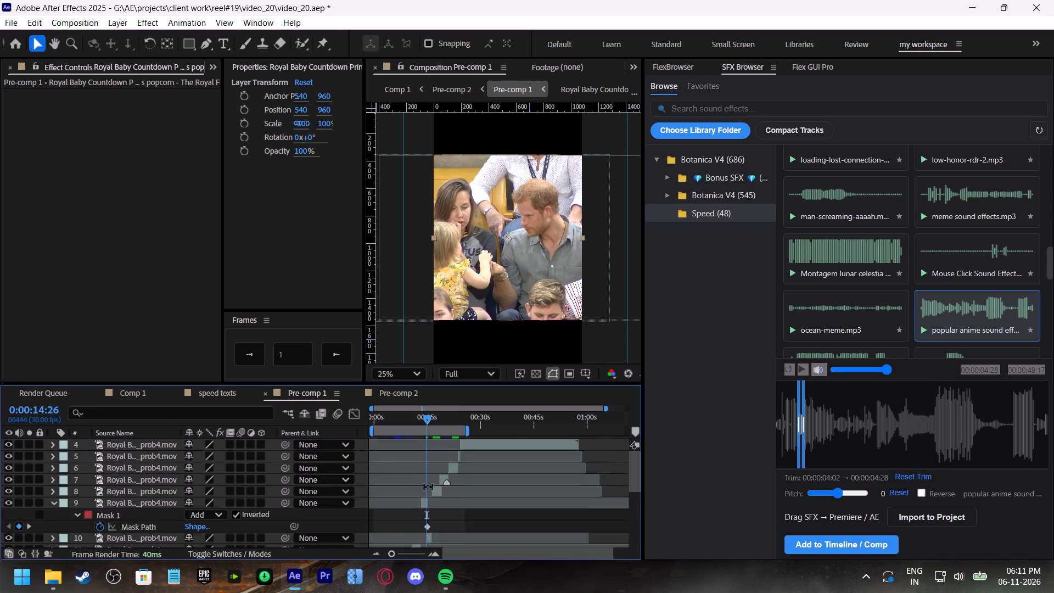
{"action": "scroll", "coordinate": [428, 487], "scroll_direction": "down", "scroll_amount": 3}
{"action": "scroll", "coordinate": [458, 502], "scroll_direction": "up", "scroll_amount": 4}
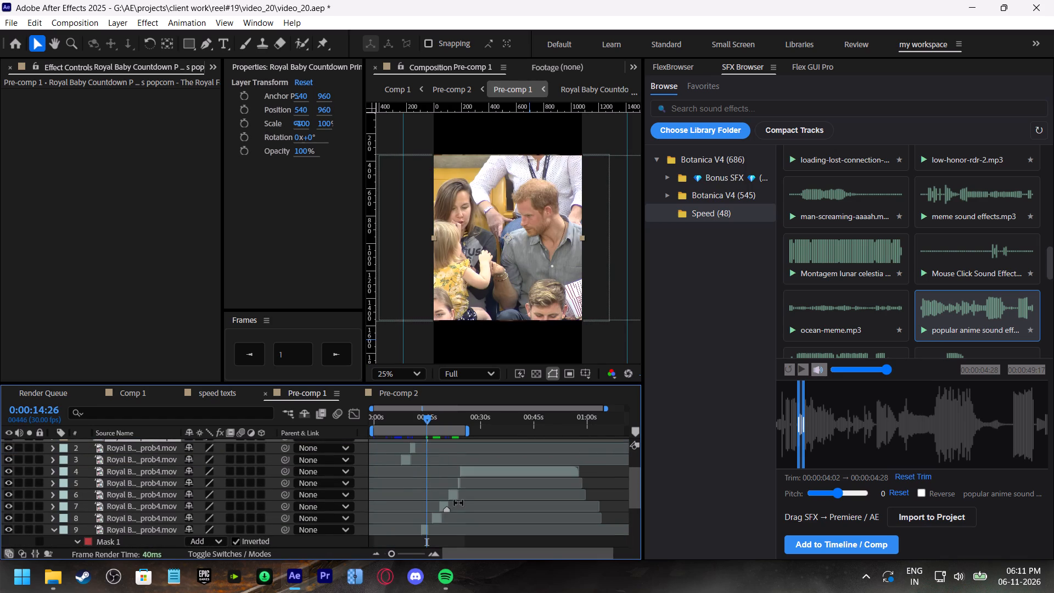
{"action": "scroll", "coordinate": [458, 503], "scroll_direction": "up", "scroll_amount": 3}
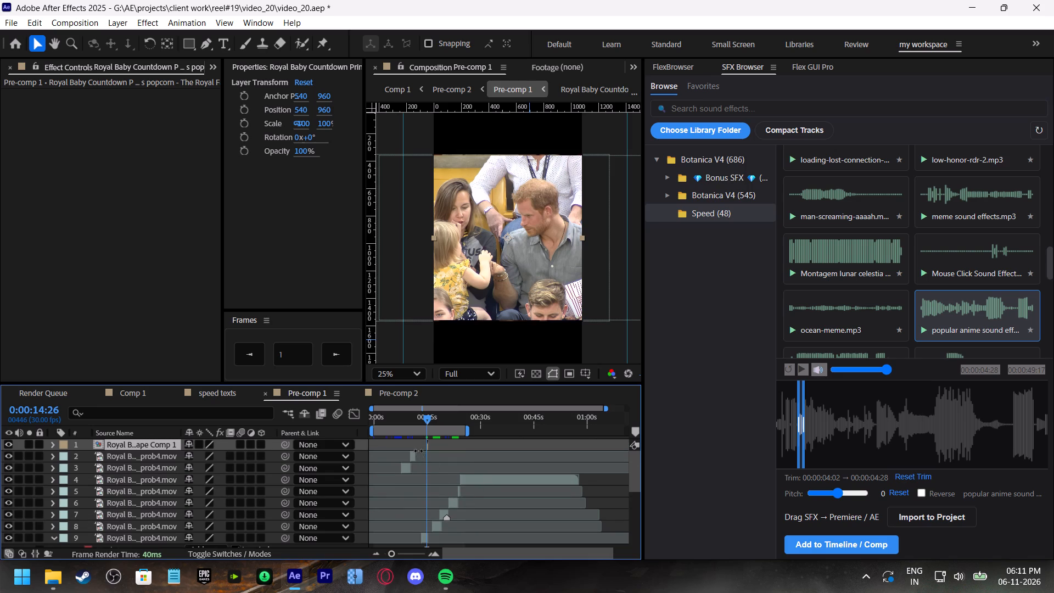
{"action": "left_click", "coordinate": [411, 453]}
{"action": "left_click", "coordinate": [411, 413]}
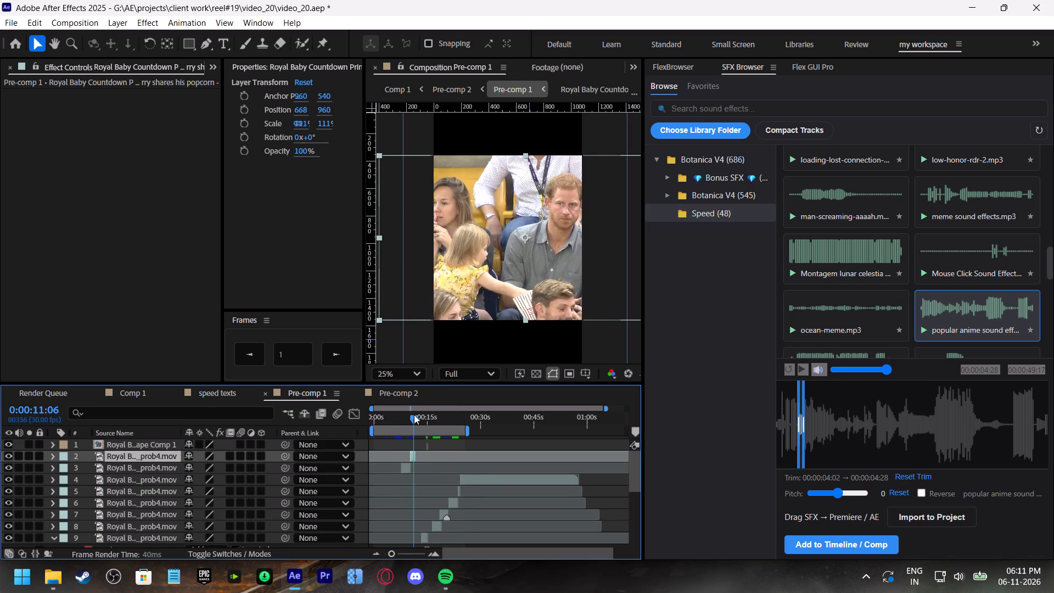
{"action": "left_click", "coordinate": [10, 456]}
{"action": "left_click", "coordinate": [10, 456]}
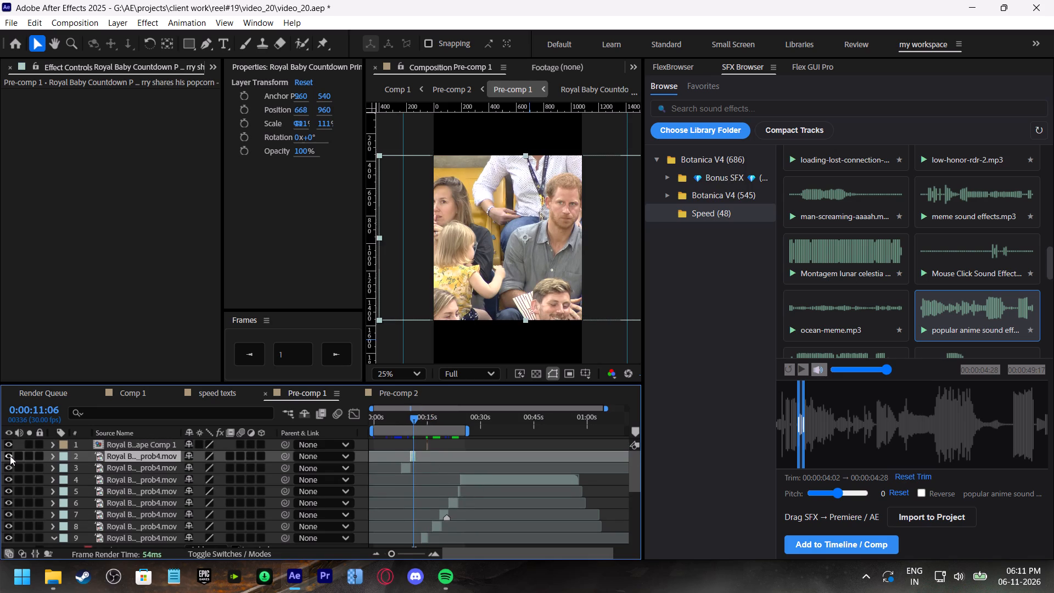
Add an adjustment layer below the nested Comp 1 layer, stretch it from the comp start to just past the work area's end, and save.
{"action": "left_click", "coordinate": [814, 69]}
{"action": "left_click", "coordinate": [802, 123]}
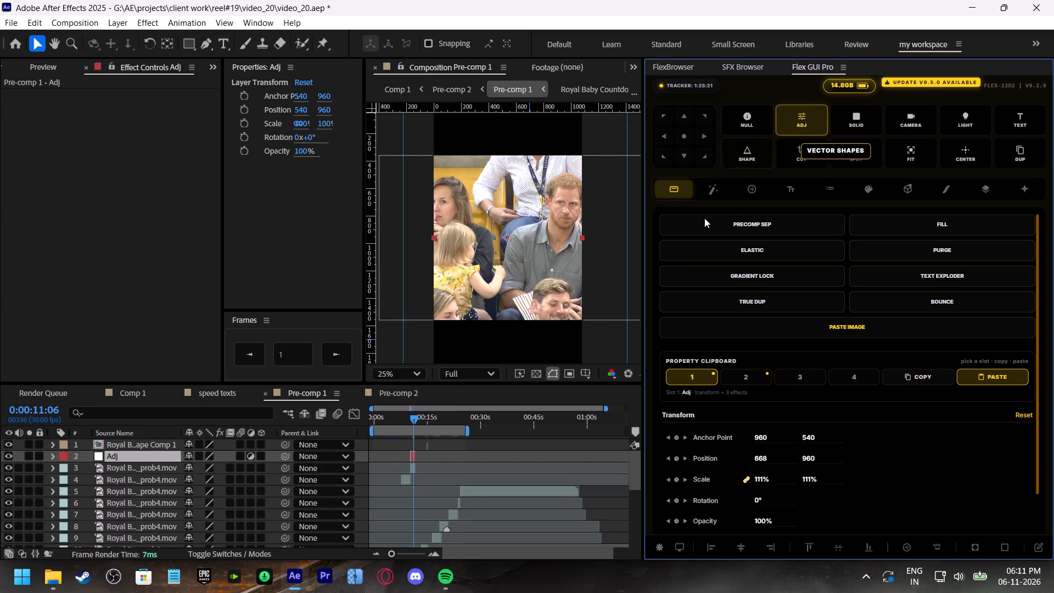
{"action": "left_click_drag", "start_coordinate": [415, 451], "coordinate": [504, 464]}
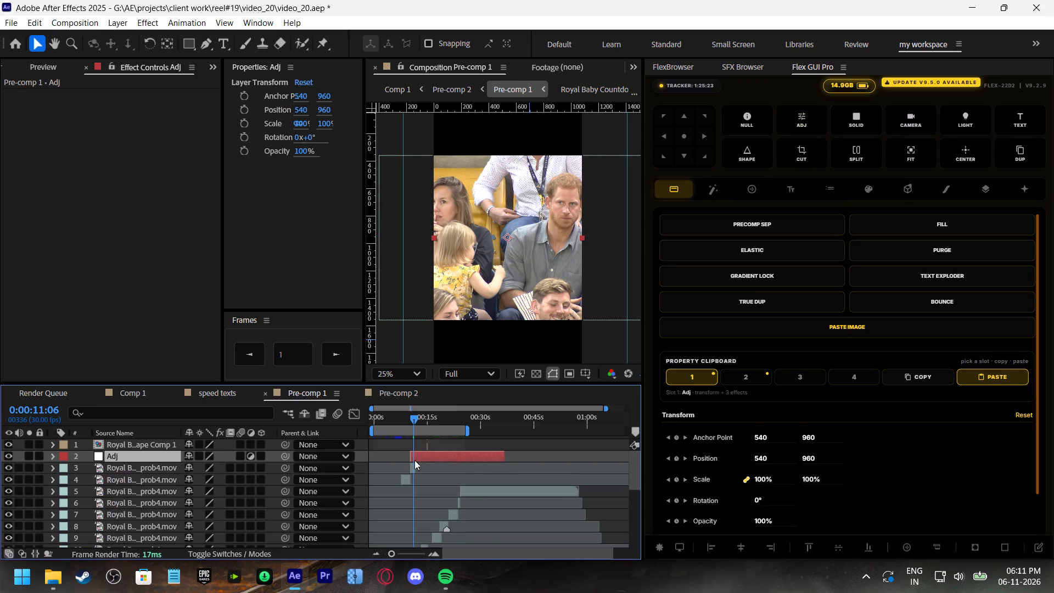
{"action": "left_click_drag", "start_coordinate": [411, 456], "coordinate": [345, 459]}
{"action": "left_click_drag", "start_coordinate": [505, 453], "coordinate": [478, 465]}
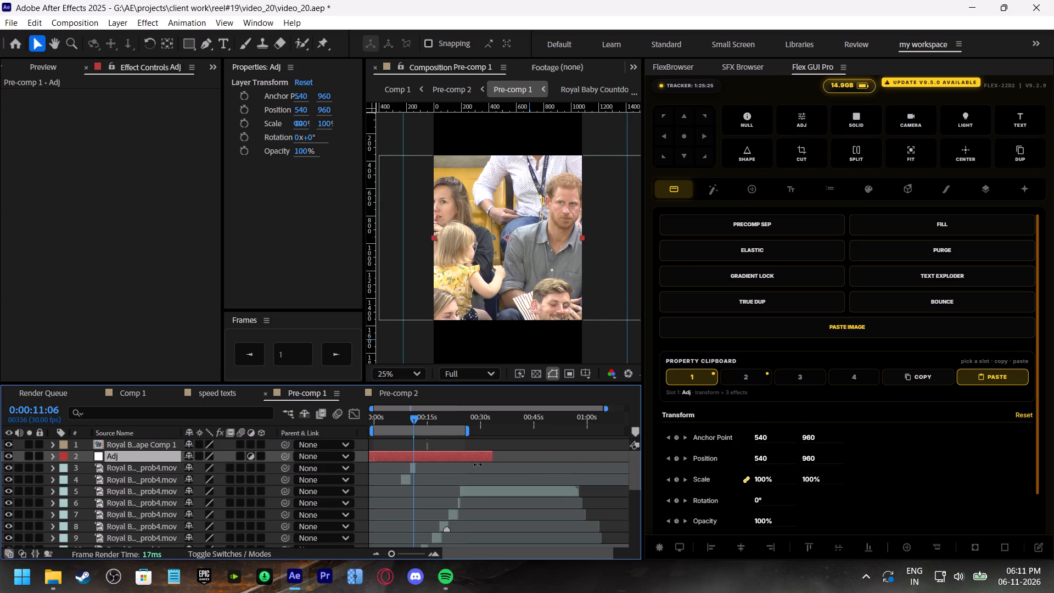
{"action": "left_click_drag", "start_coordinate": [478, 465], "coordinate": [473, 466]}
{"action": "key", "text": "ctrl+s"}
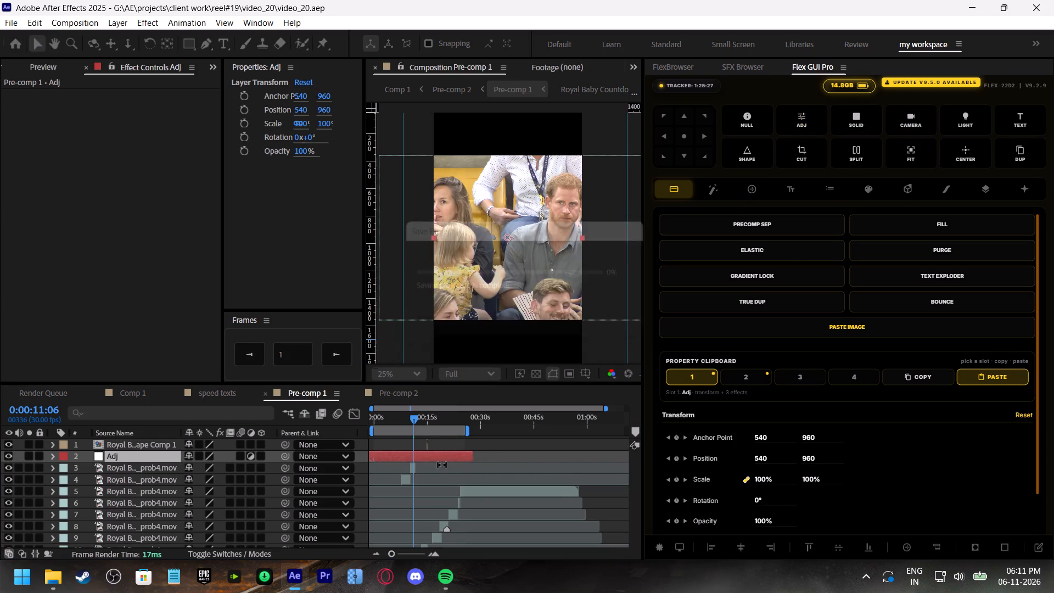
Paste the transform and three effects stored in property clipboard slot 1 onto the Adj layer.
{"action": "left_click", "coordinate": [432, 469]}
{"action": "left_click", "coordinate": [433, 456]}
{"action": "key", "text": "v"}
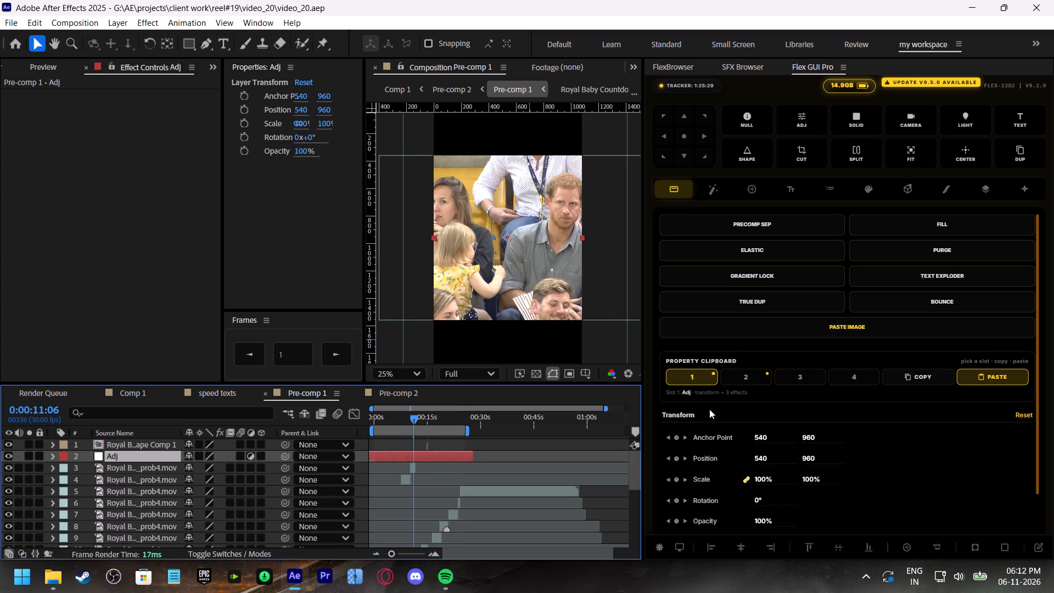
{"action": "left_click", "coordinate": [973, 382]}
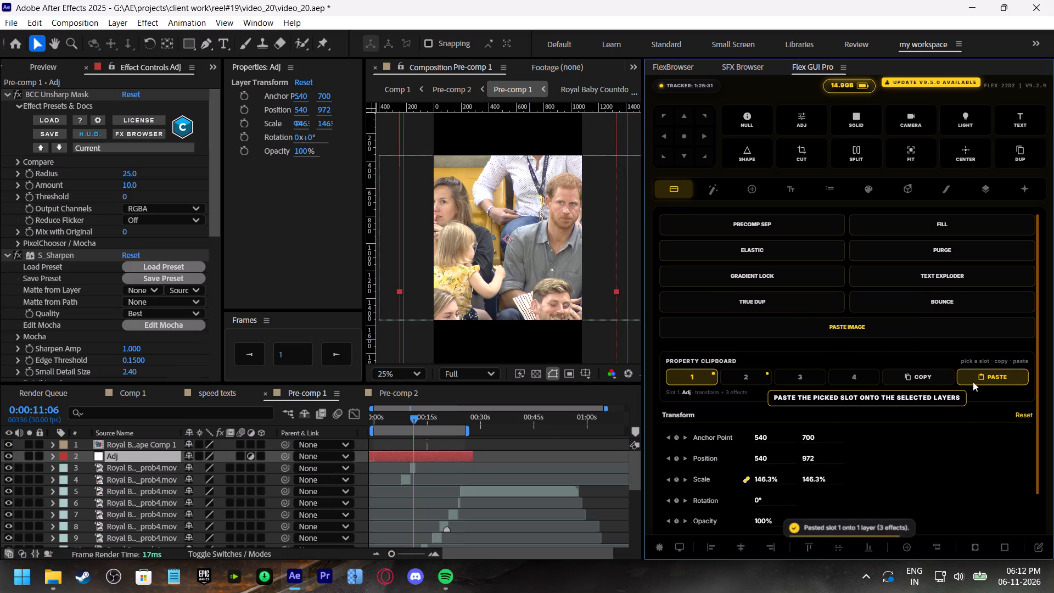
Set the Lumetri Color temperature on the Adj layer to -12 and save the project.
{"action": "scroll", "coordinate": [52, 301], "scroll_direction": "down", "scroll_amount": 4}
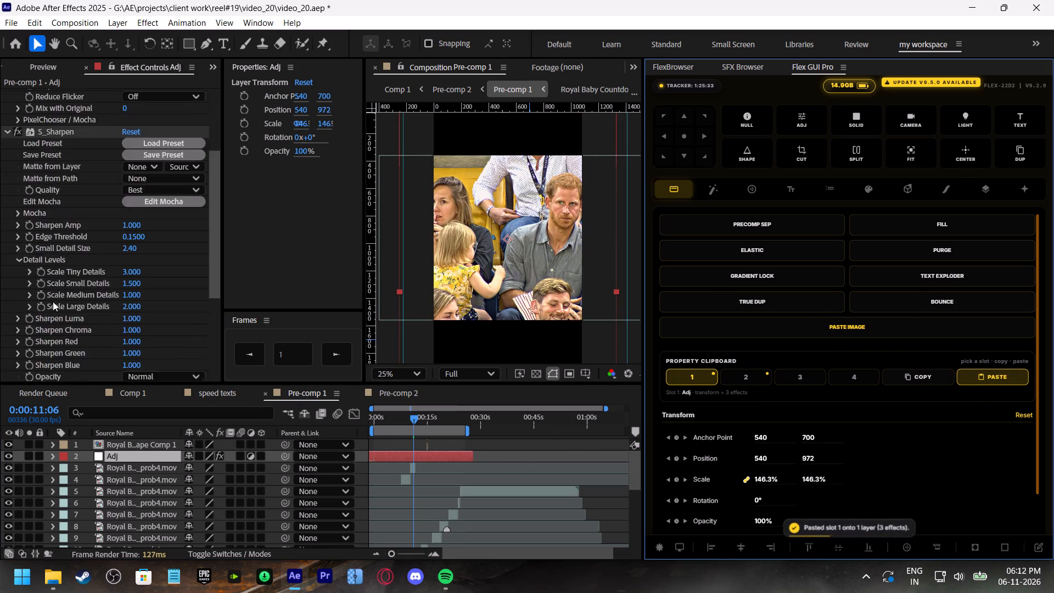
{"action": "scroll", "coordinate": [53, 301], "scroll_direction": "down", "scroll_amount": 11}
{"action": "left_click", "coordinate": [20, 315]}
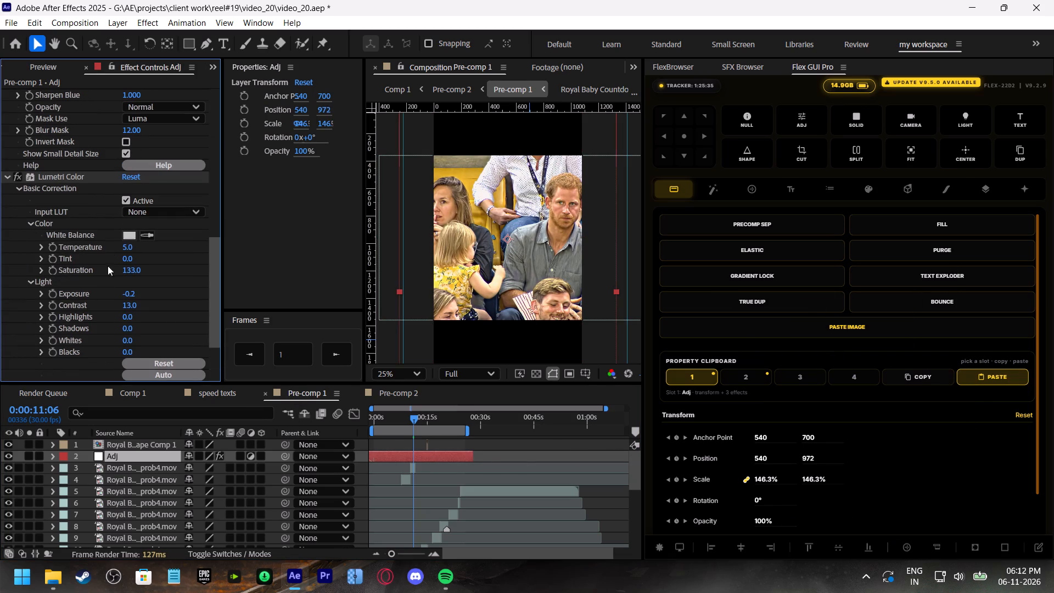
{"action": "left_click_drag", "start_coordinate": [123, 244], "coordinate": [111, 245]}
{"action": "key", "text": "ctrl+s"}
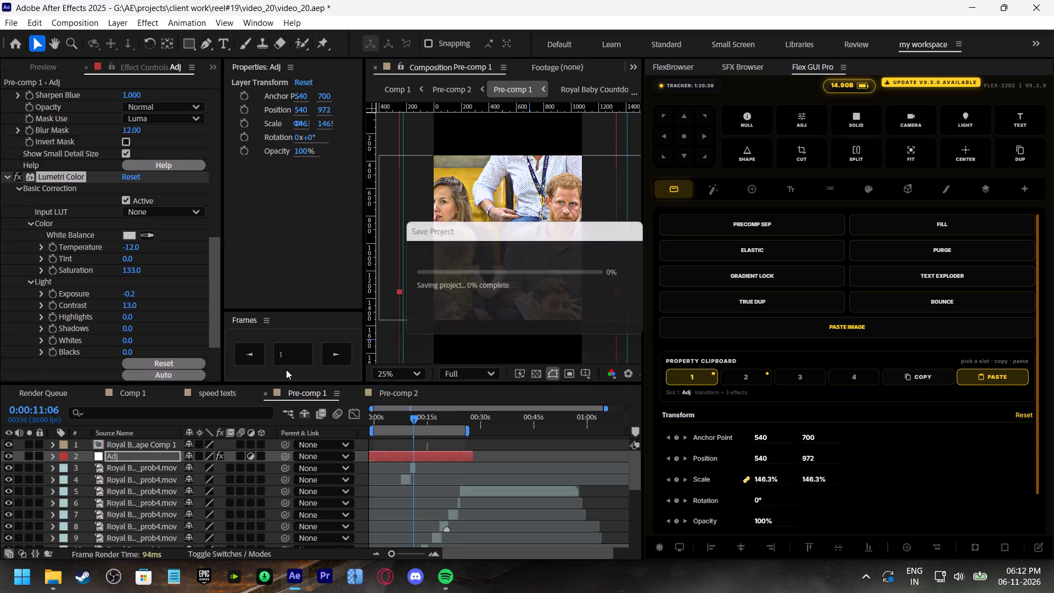
Return to Comp 1 and preview it from the very beginning, saving the project between playbacks.
{"action": "left_click", "coordinate": [138, 391]}
{"action": "left_click_drag", "start_coordinate": [374, 415], "coordinate": [372, 415]}
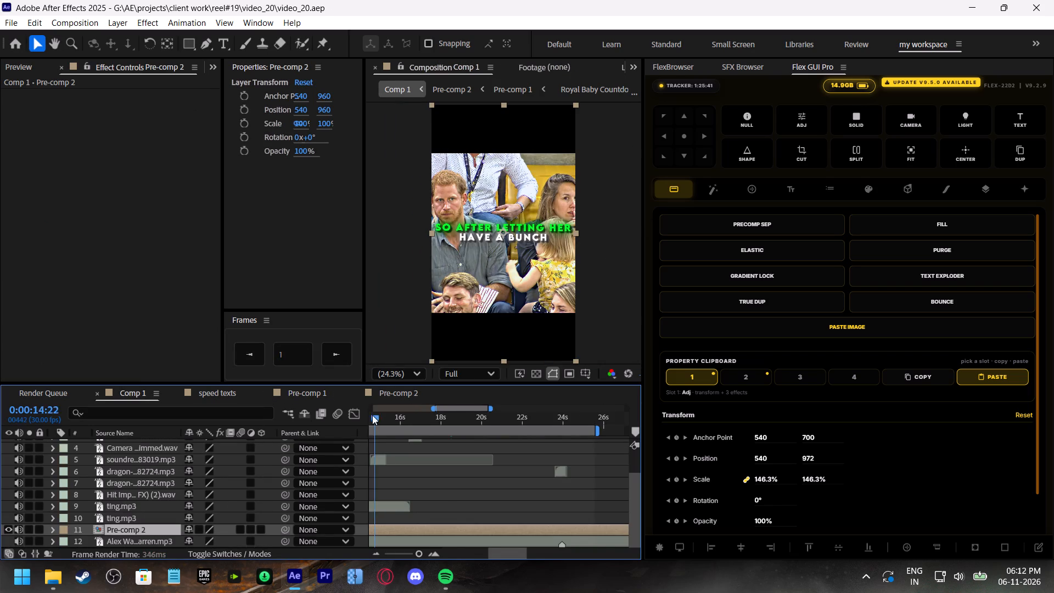
{"action": "left_click_drag", "start_coordinate": [372, 415], "coordinate": [232, 435]}
{"action": "key", "text": "space"}
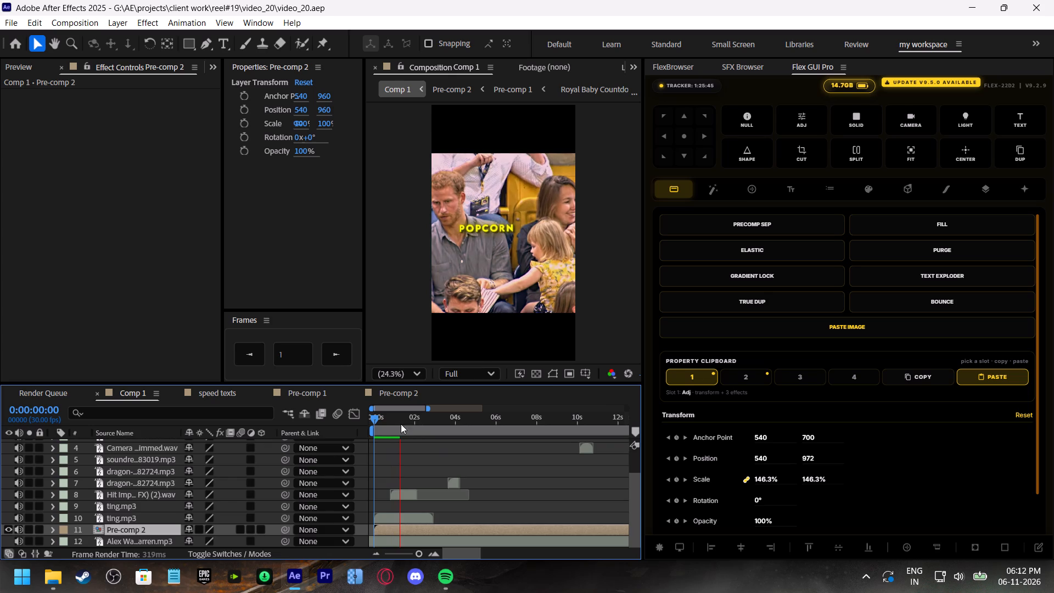
{"action": "left_click_drag", "start_coordinate": [391, 418], "coordinate": [354, 424]}
{"action": "key", "text": "ctrl+s"}
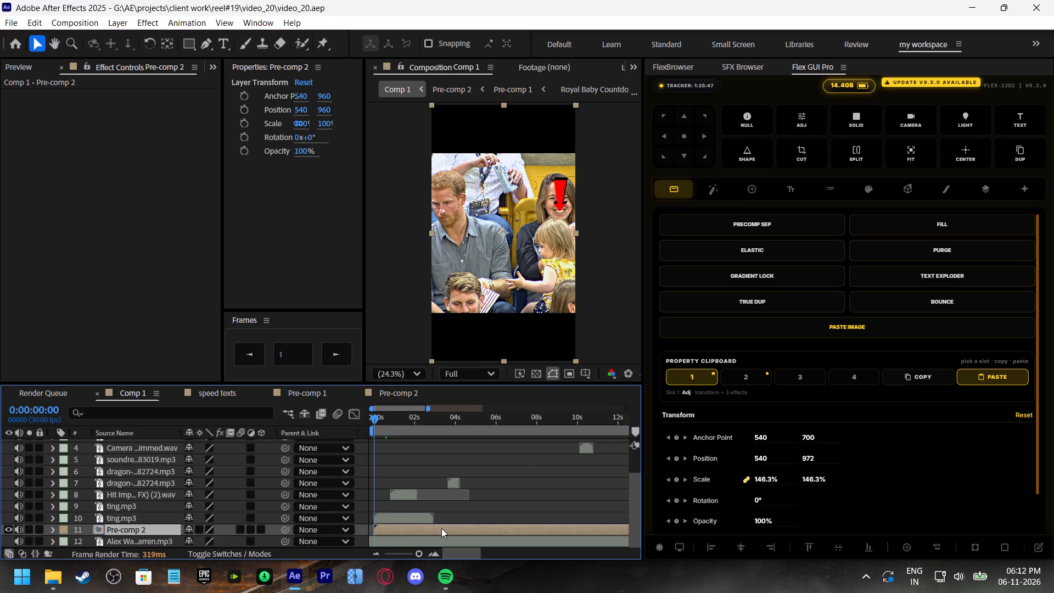
{"action": "key", "text": "space"}
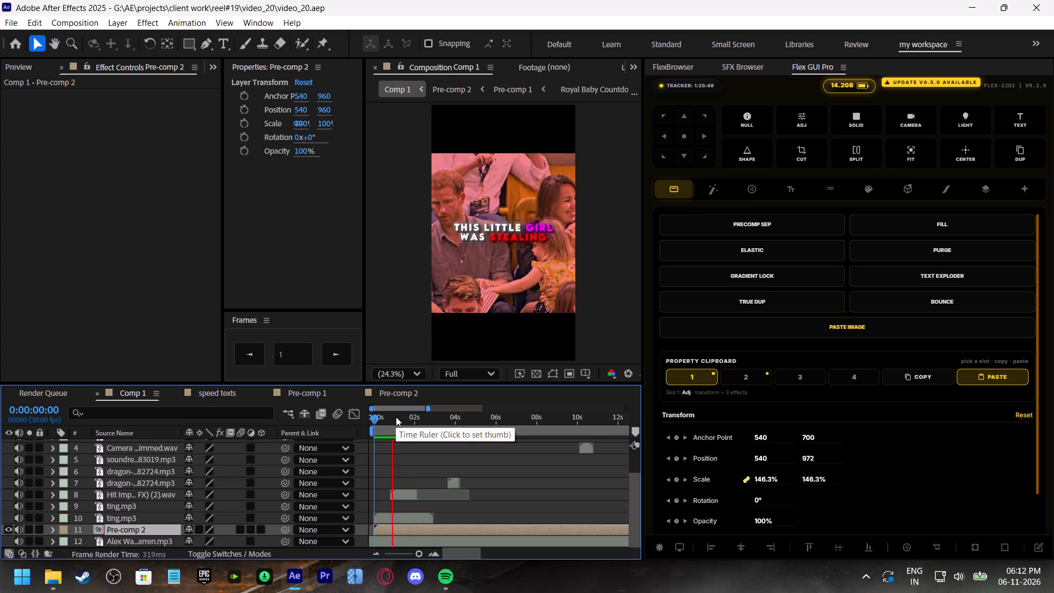
Set the Audio Levels of the Pre-comp 2 layer in Comp 1 to +1 dB.
{"action": "left_click", "coordinate": [396, 417]}
{"action": "key", "text": "l"}
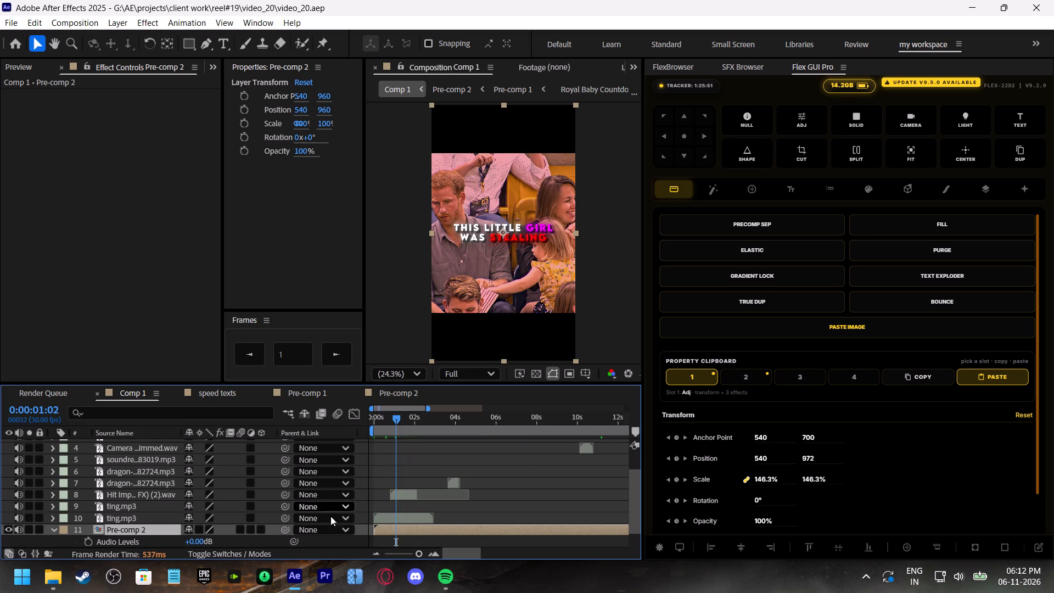
{"action": "left_click", "coordinate": [203, 539]}
{"action": "key", "text": "1"}
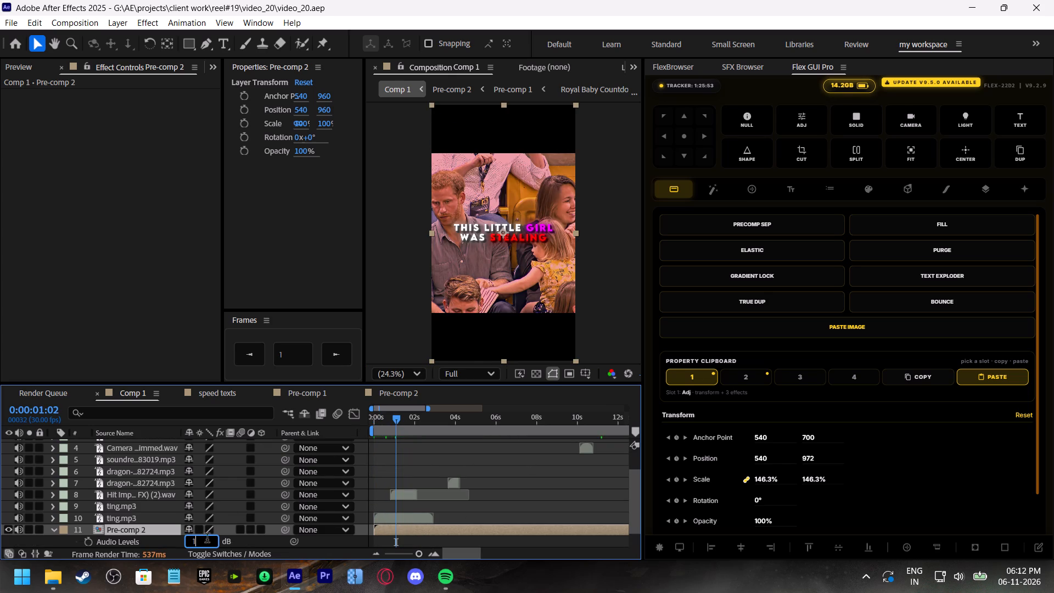
{"action": "left_click", "coordinate": [244, 540]}
Preview Comp 1 from 0:00:01:02, 0:00:07:10 and 0:00:20:25 to check picture, captions and sound.
{"action": "key", "text": "space"}
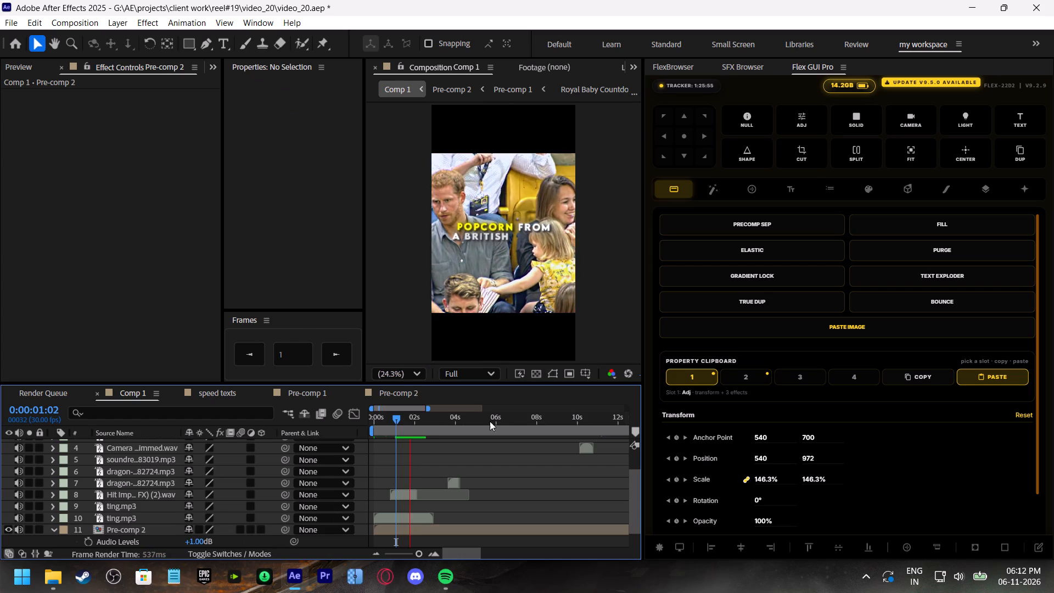
{"action": "left_click", "coordinate": [523, 413]}
{"action": "key", "text": "space"}
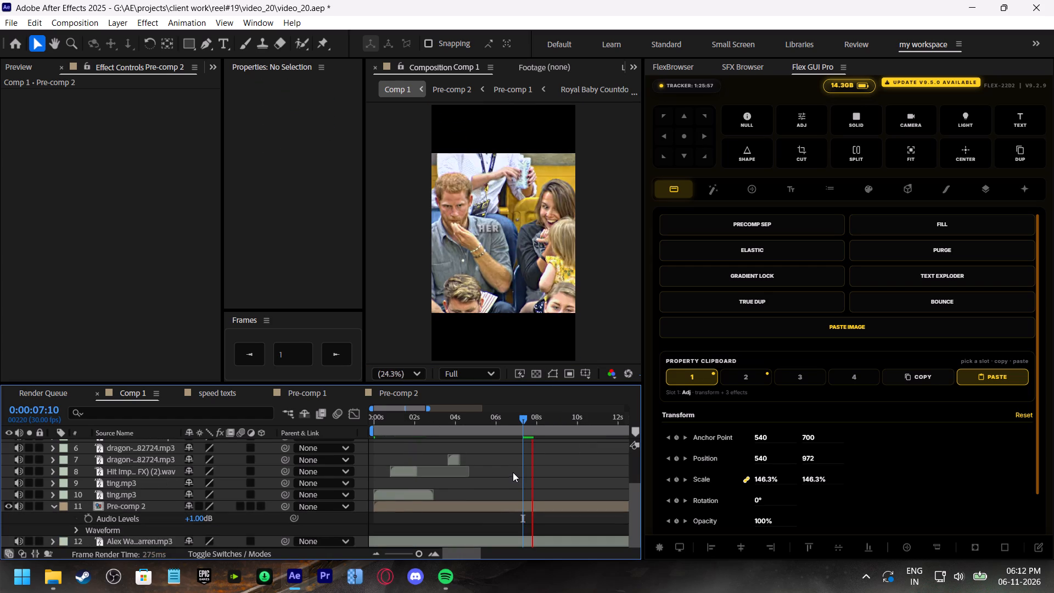
{"action": "scroll", "coordinate": [513, 468], "scroll_direction": "up", "scroll_amount": 4}
{"action": "scroll", "coordinate": [520, 462], "scroll_direction": "down", "scroll_amount": 2, "text": "shift"}
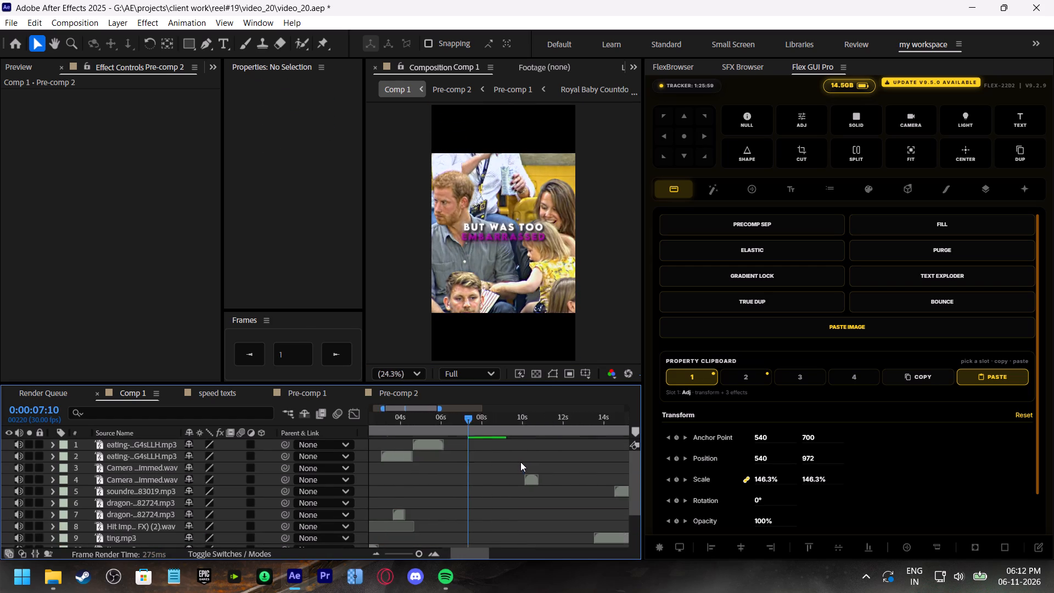
{"action": "scroll", "coordinate": [520, 462], "scroll_direction": "down", "scroll_amount": 10, "text": "shift"}
{"action": "left_click", "coordinate": [468, 417]}
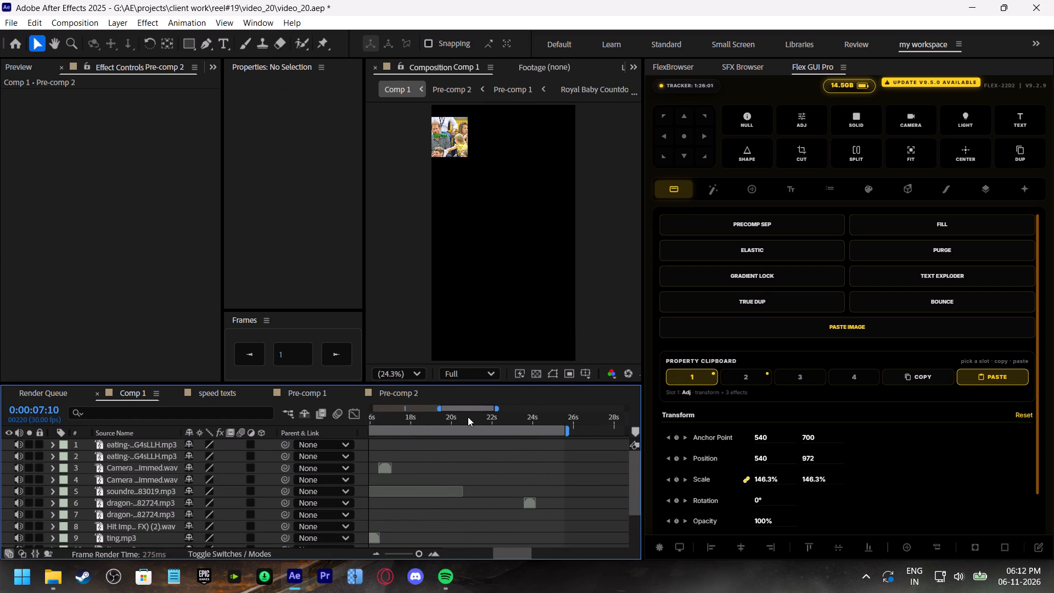
{"action": "key", "text": "space"}
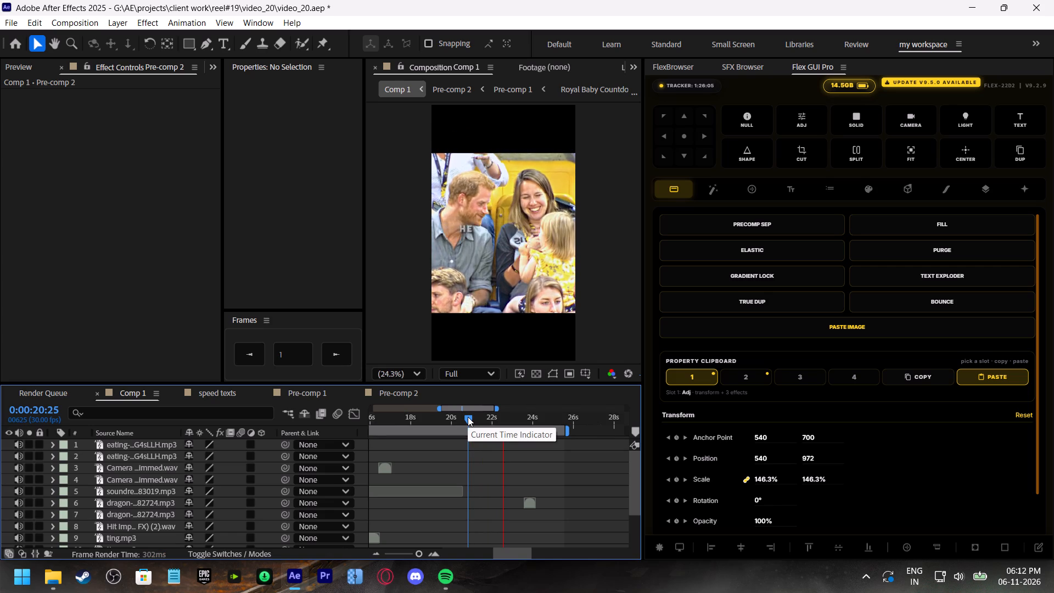
{"action": "left_click", "coordinate": [468, 417]}
{"action": "key", "text": "space"}
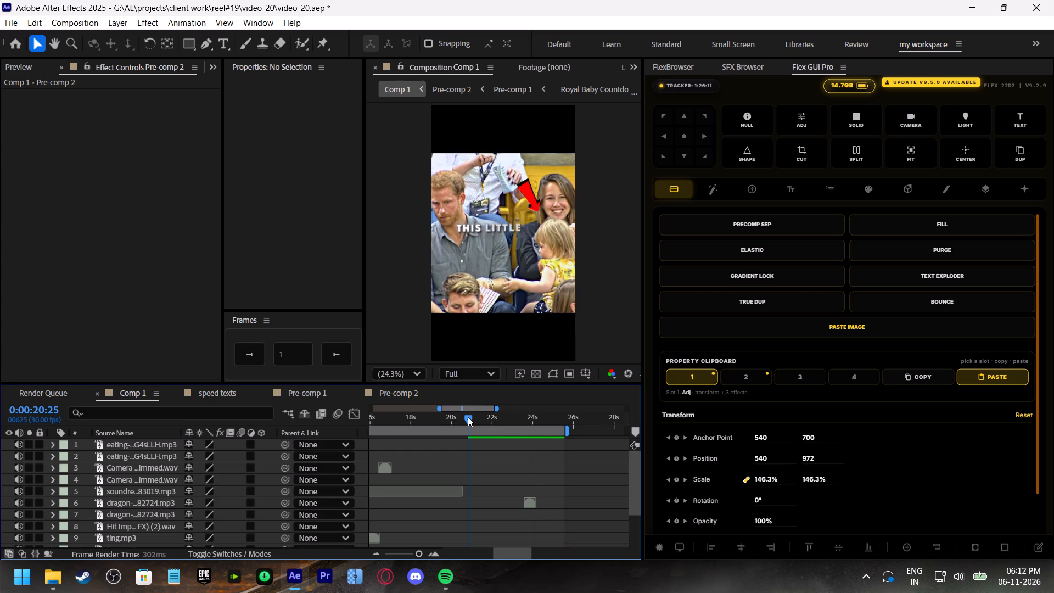
{"action": "left_click", "coordinate": [468, 417]}
Save the project and add Comp 1 to the render queue with H.264 as the output format.
{"action": "key", "text": "ctrl+s"}
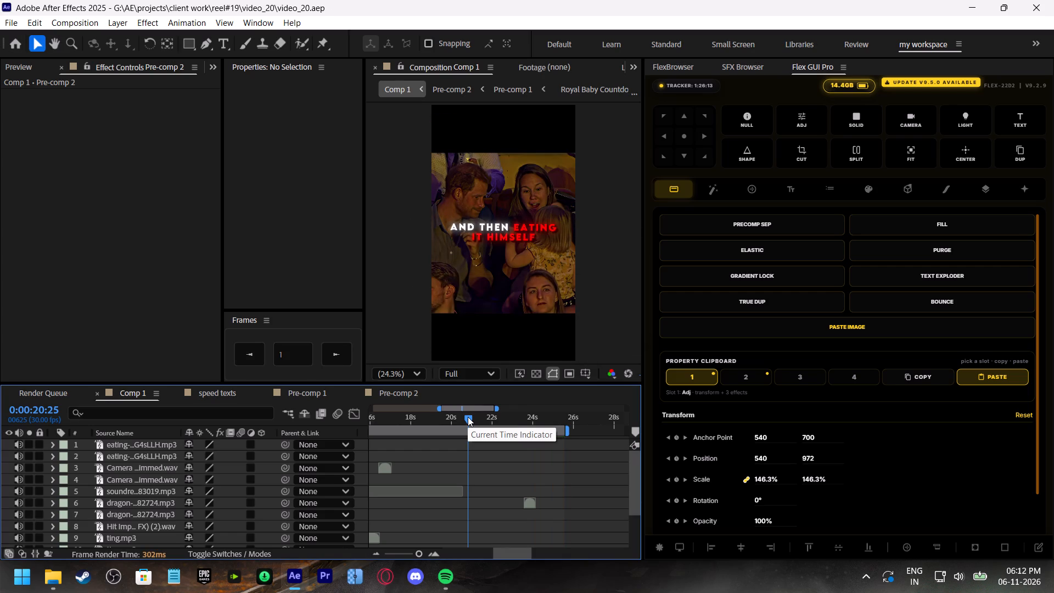
{"action": "key", "text": "ctrl+m"}
{"action": "left_click", "coordinate": [114, 474]}
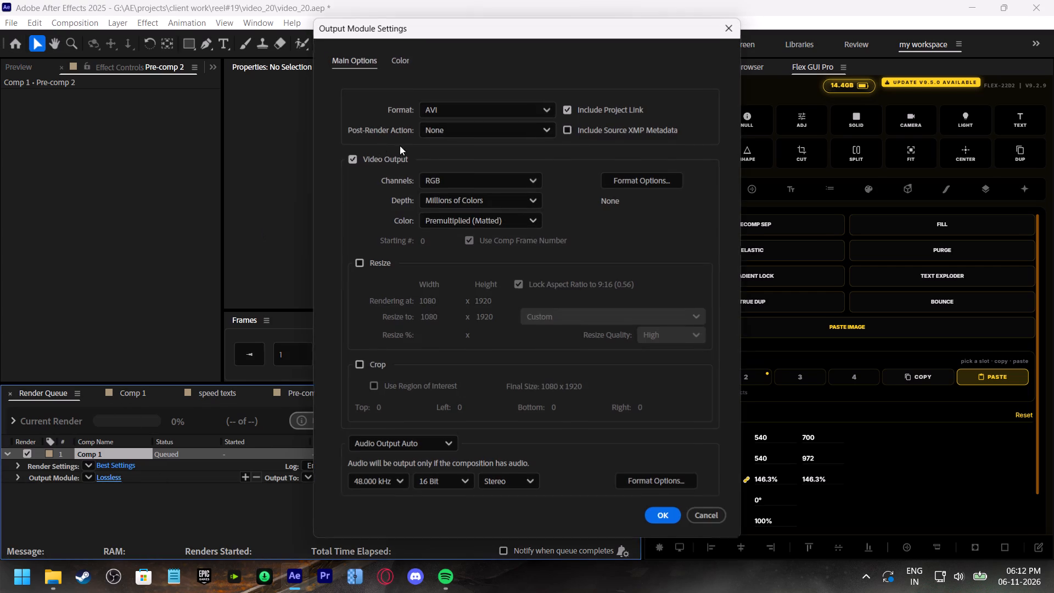
{"action": "left_click", "coordinate": [456, 105]}
{"action": "left_click", "coordinate": [461, 182]}
{"action": "left_click", "coordinate": [663, 516]}
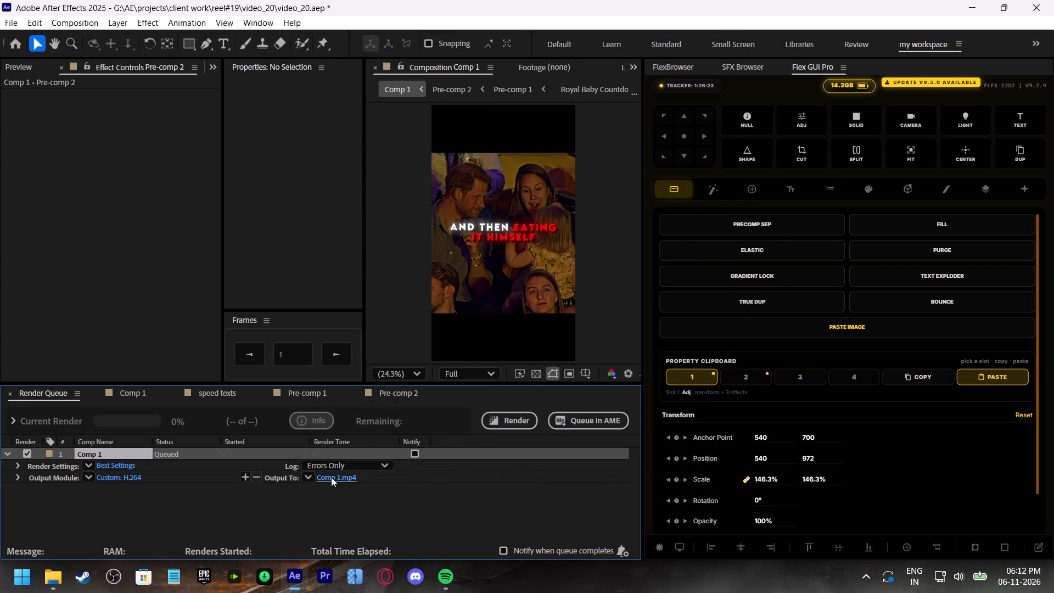
Set the render output to a file named video_20 in the video_20 folder under reel#19.
{"action": "left_click", "coordinate": [331, 477]}
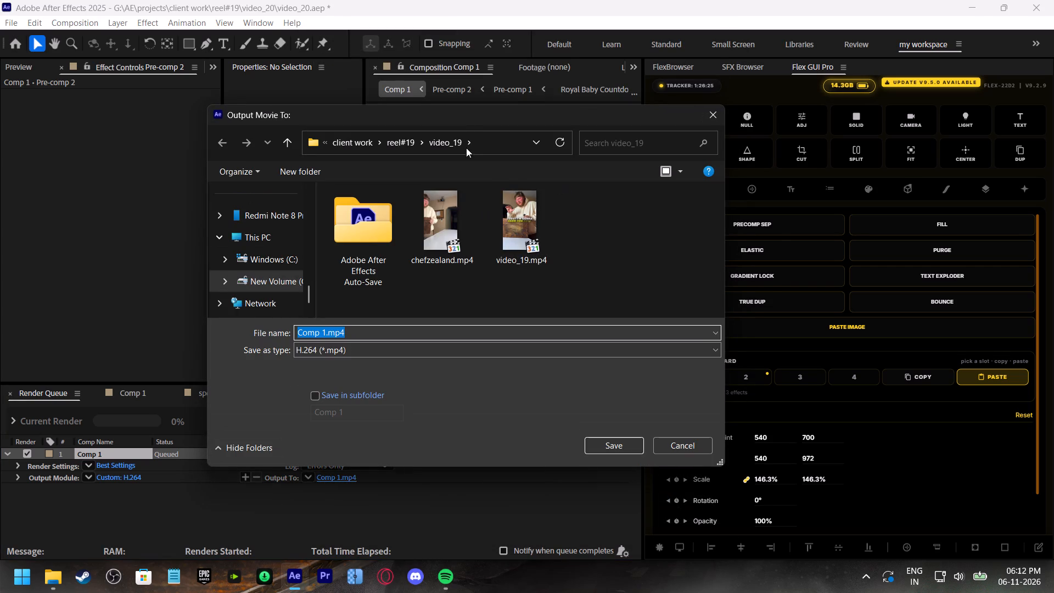
{"action": "left_click", "coordinate": [397, 139]}
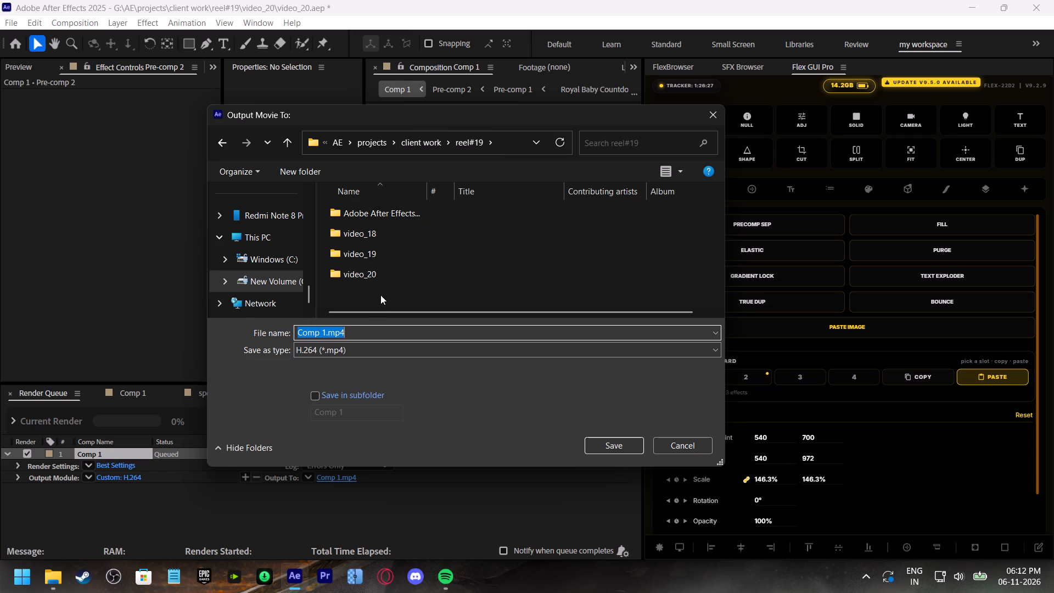
{"action": "left_click", "coordinate": [374, 273]}
{"action": "double_click", "coordinate": [374, 273]}
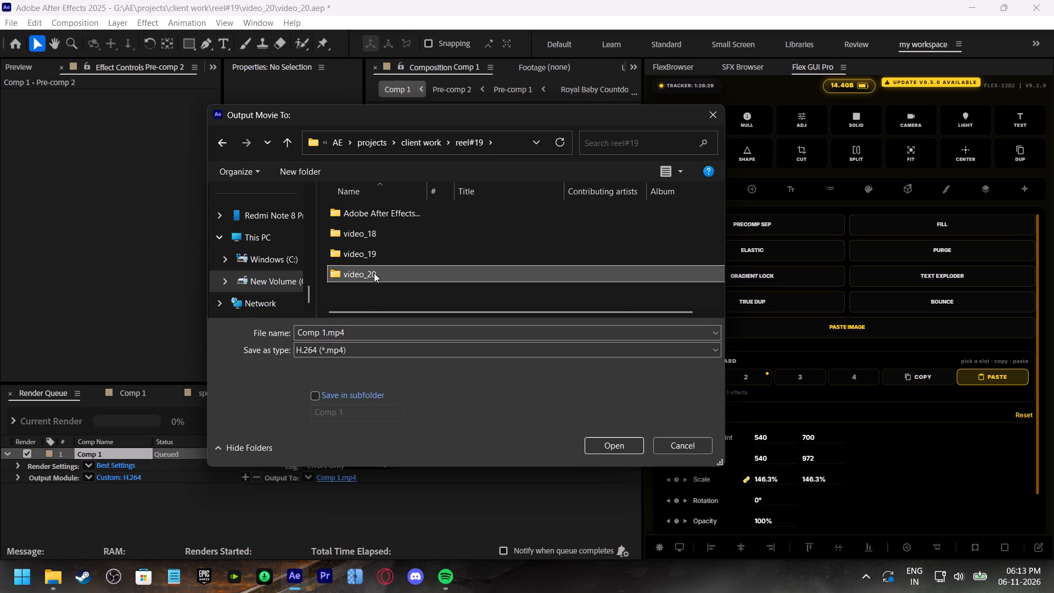
{"action": "double_click", "coordinate": [420, 334]}
{"action": "key", "text": "BackSpace"}
{"action": "key", "text": "BackSpace"}
{"action": "key", "text": "BackSpace"}
{"action": "key", "text": "BackSpace"}
{"action": "key", "text": "BackSpace"}
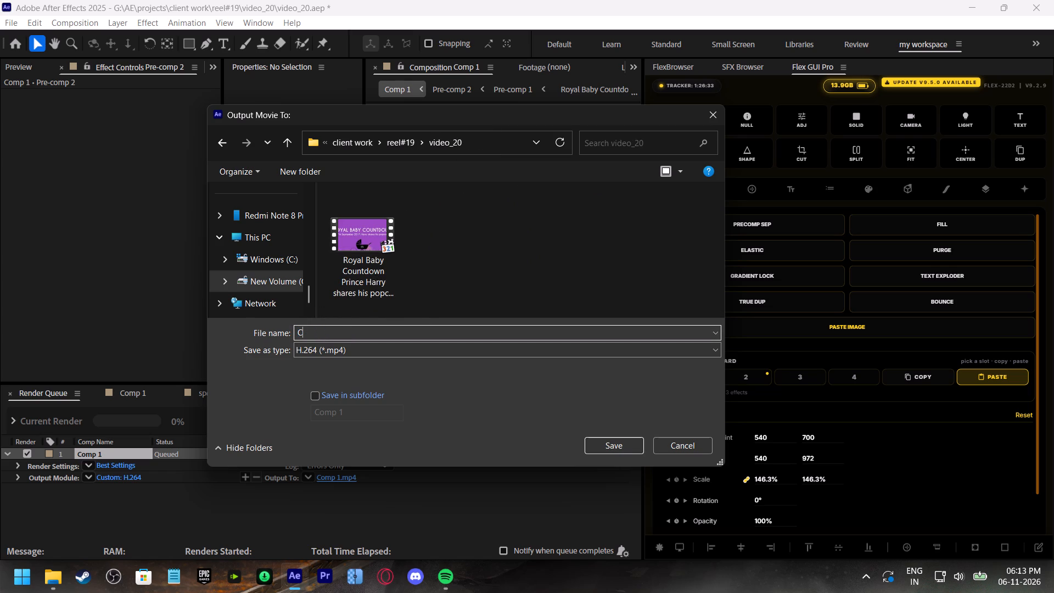
{"action": "key", "text": "BackSpace"}
{"action": "key", "text": "BackSpace"}
{"action": "type", "text": "vide"}
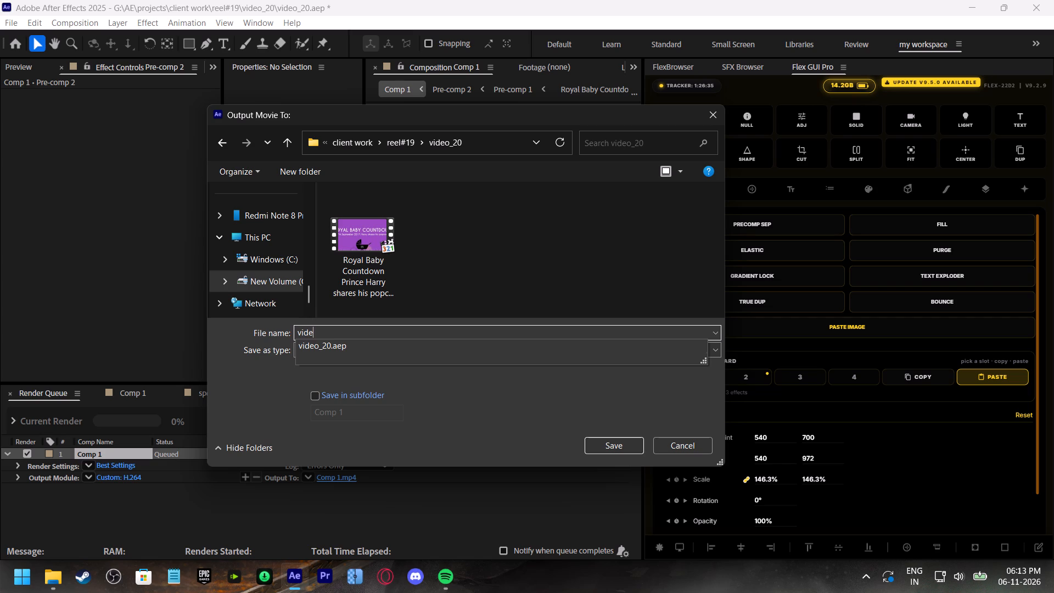
{"action": "key", "text": "o"}
{"action": "key", "text": "shift+underscore"}
{"action": "type", "text": "21"}
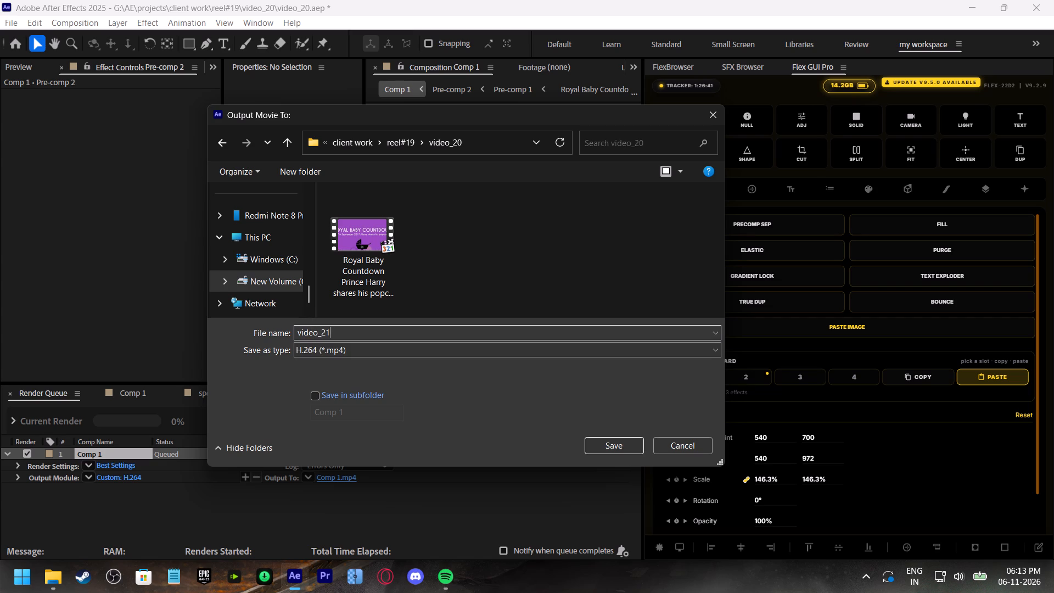
{"action": "key", "text": "BackSpace"}
{"action": "key", "text": "0"}
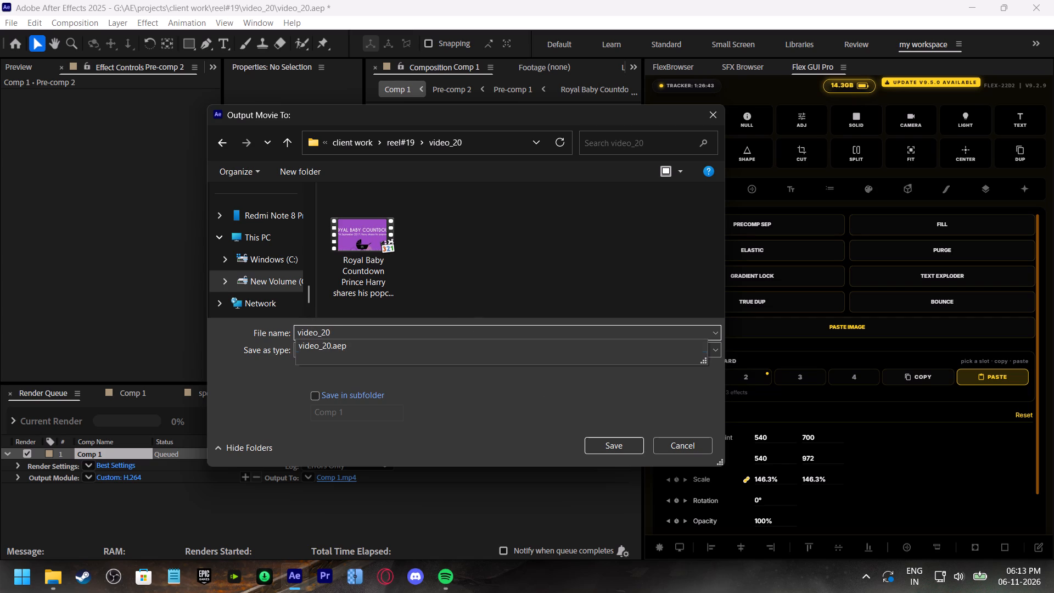
{"action": "left_click", "coordinate": [593, 439]}
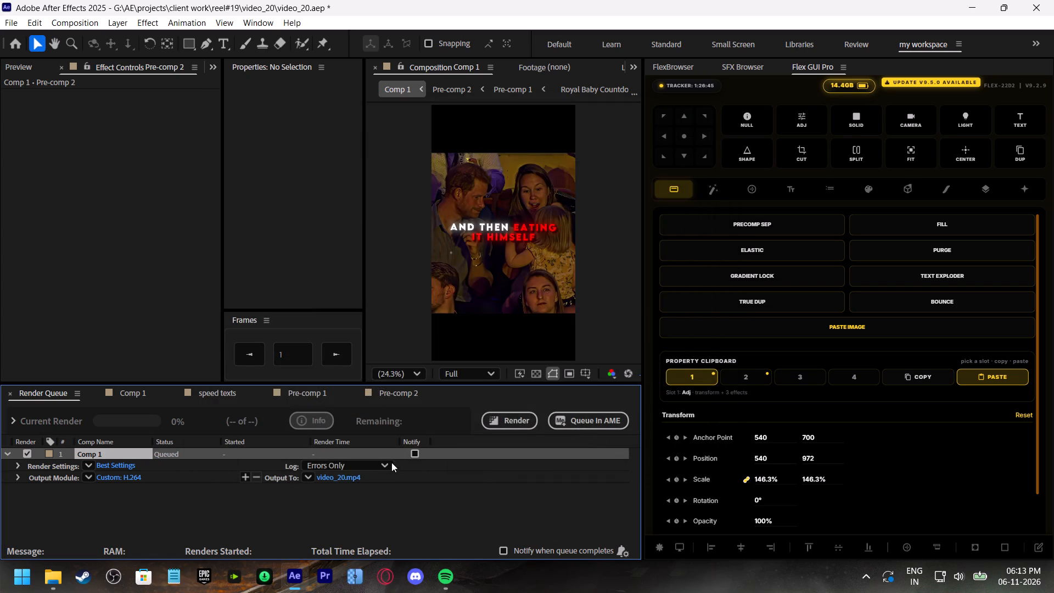
Purge the After Effects memory and disk cache.
{"action": "left_click", "coordinate": [831, 91]}
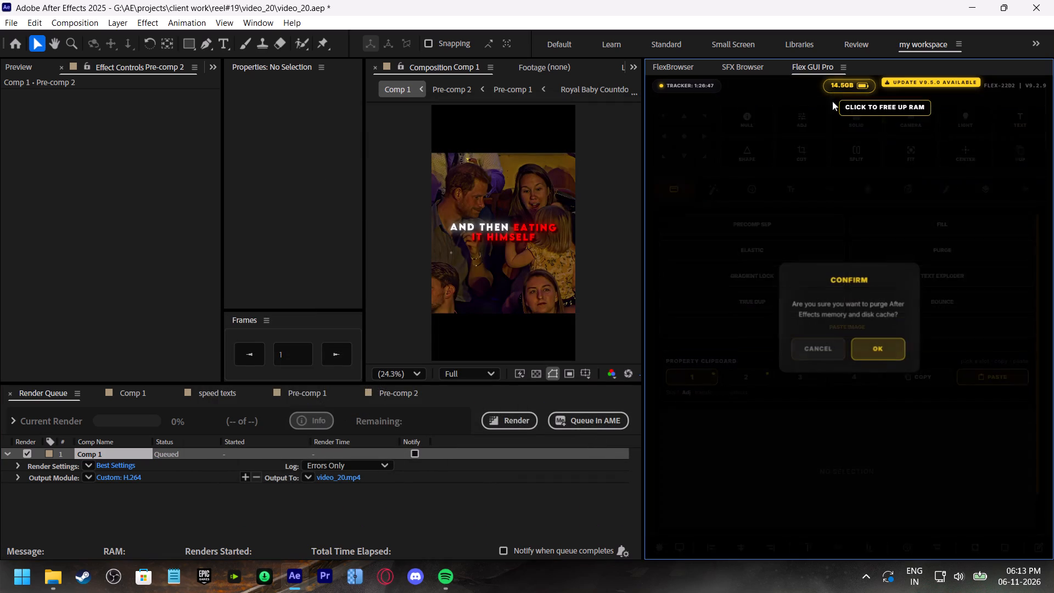
{"action": "left_click", "coordinate": [878, 340]}
{"action": "left_click", "coordinate": [946, 248]}
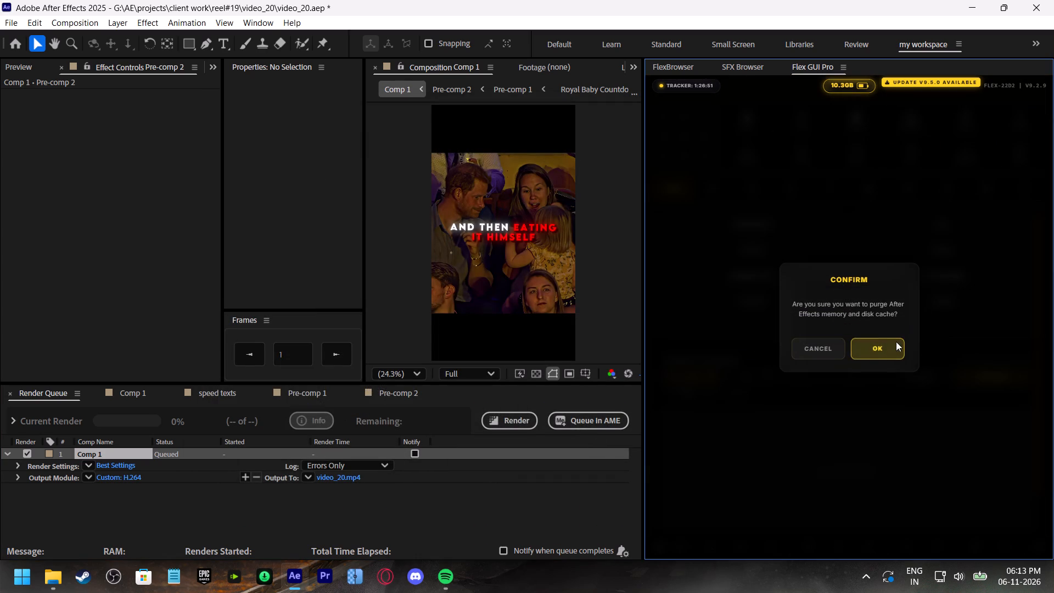
{"action": "left_click", "coordinate": [887, 346]}
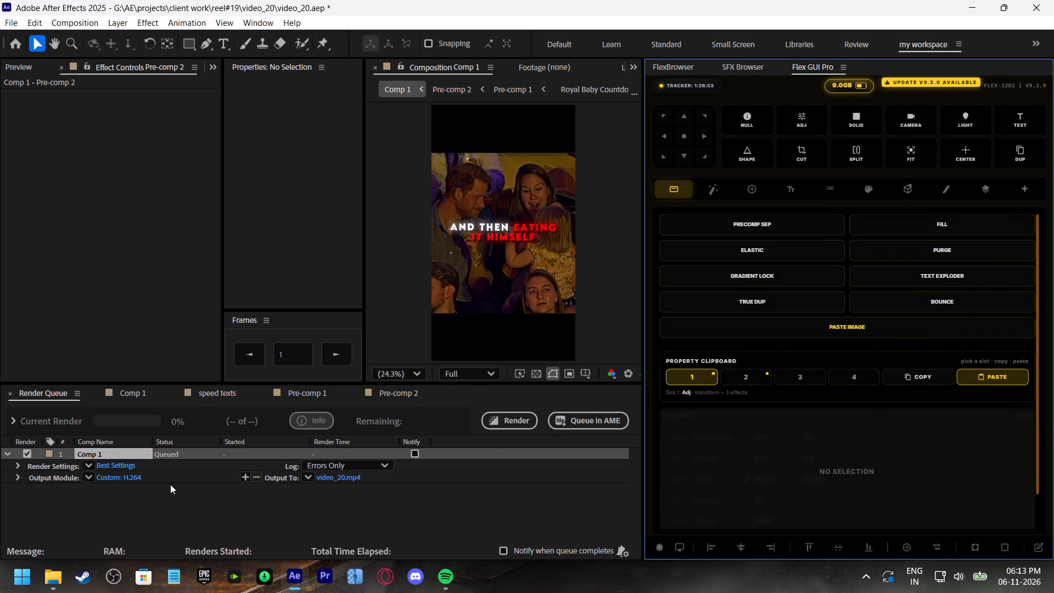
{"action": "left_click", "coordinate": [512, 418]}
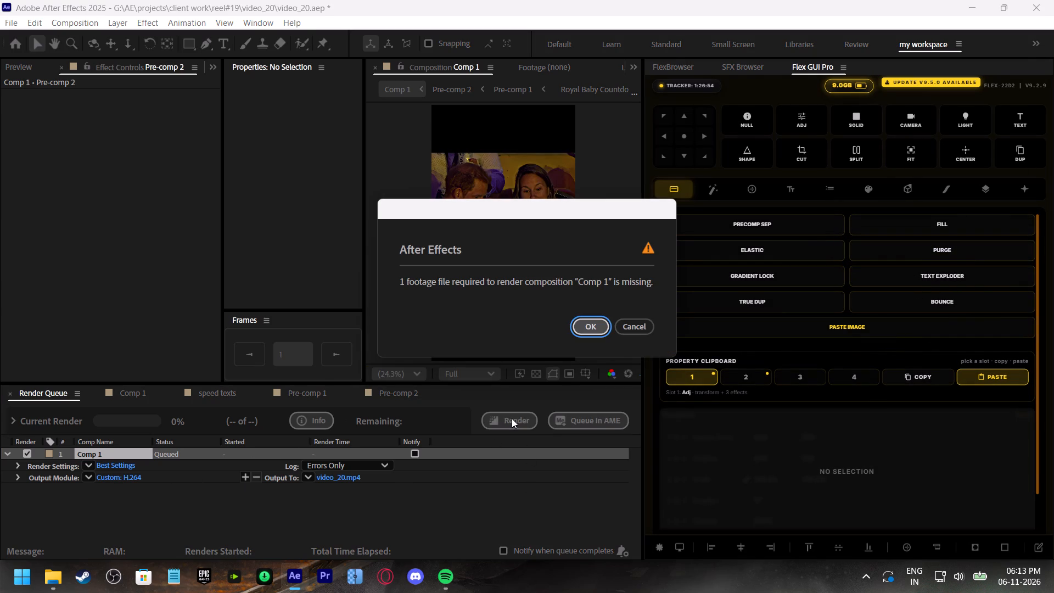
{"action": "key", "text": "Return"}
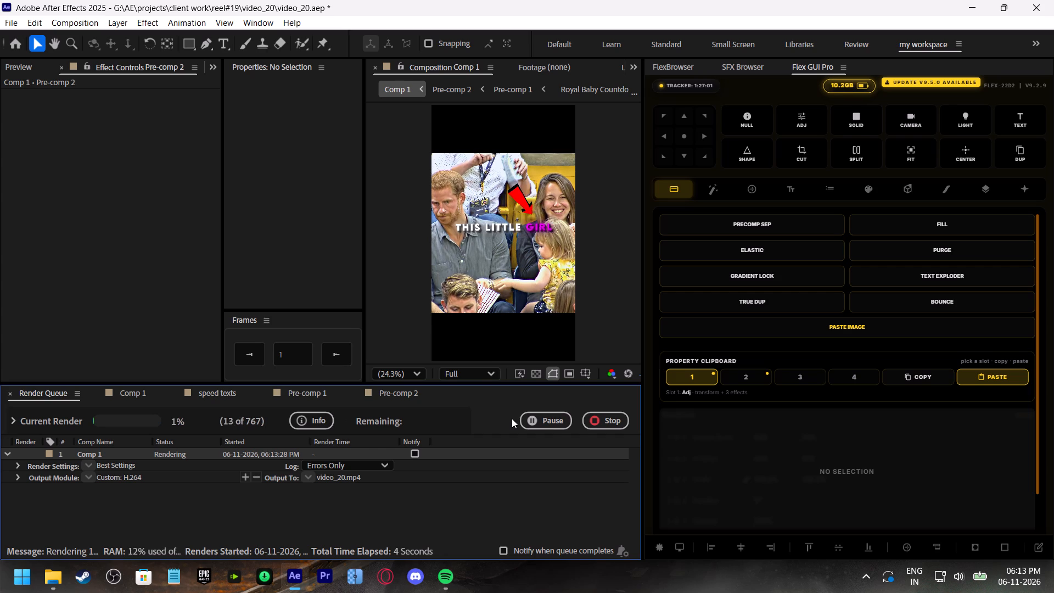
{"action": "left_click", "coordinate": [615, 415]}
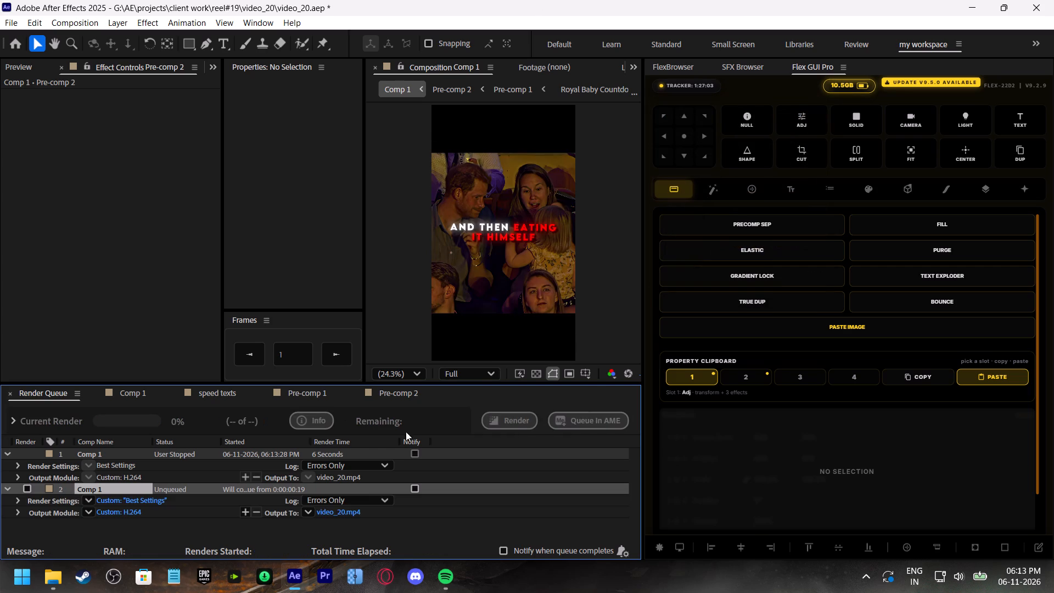
Pre-compose all the layers of Comp 1 into a single composition.
{"action": "left_click", "coordinate": [134, 393]}
{"action": "scroll", "coordinate": [467, 486], "scroll_direction": "down", "scroll_amount": 5}
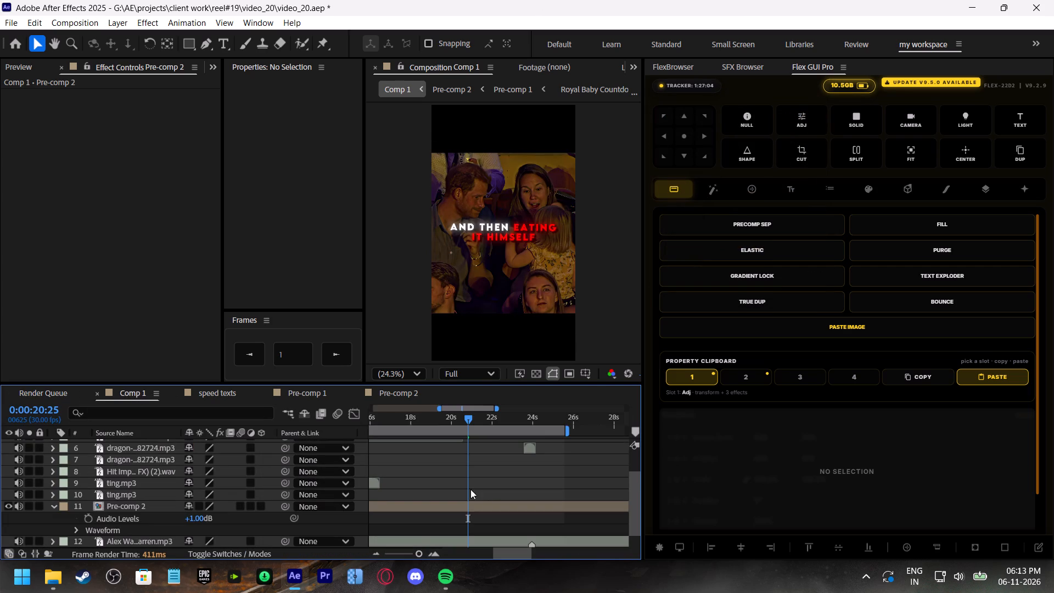
{"action": "scroll", "coordinate": [472, 508], "scroll_direction": "down", "scroll_amount": 1}
{"action": "left_click", "coordinate": [55, 507]}
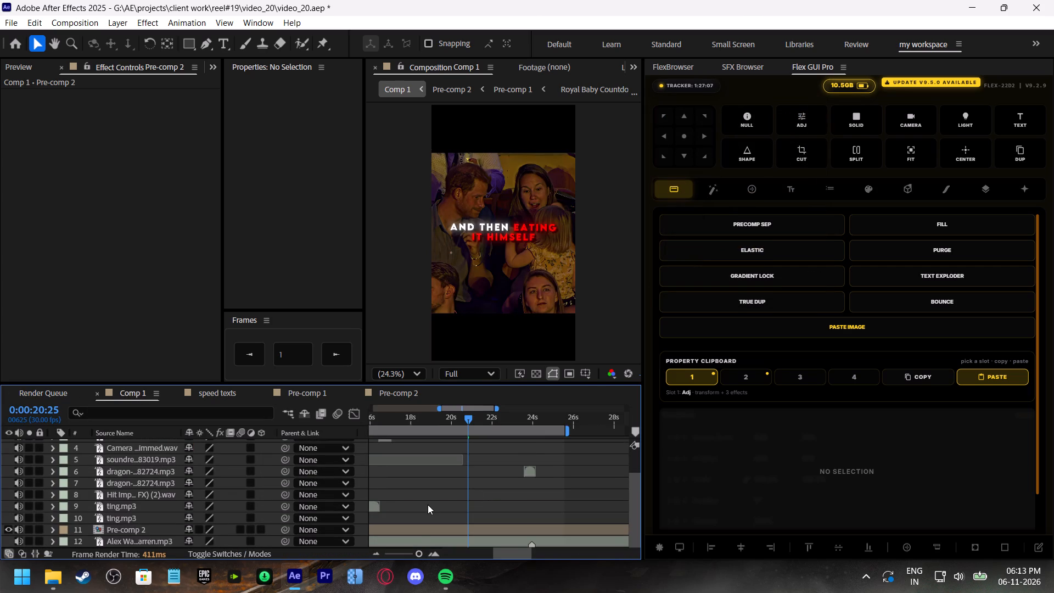
{"action": "scroll", "coordinate": [428, 505], "scroll_direction": "down", "scroll_amount": 2}
{"action": "left_click_drag", "start_coordinate": [403, 556], "coordinate": [382, 553]}
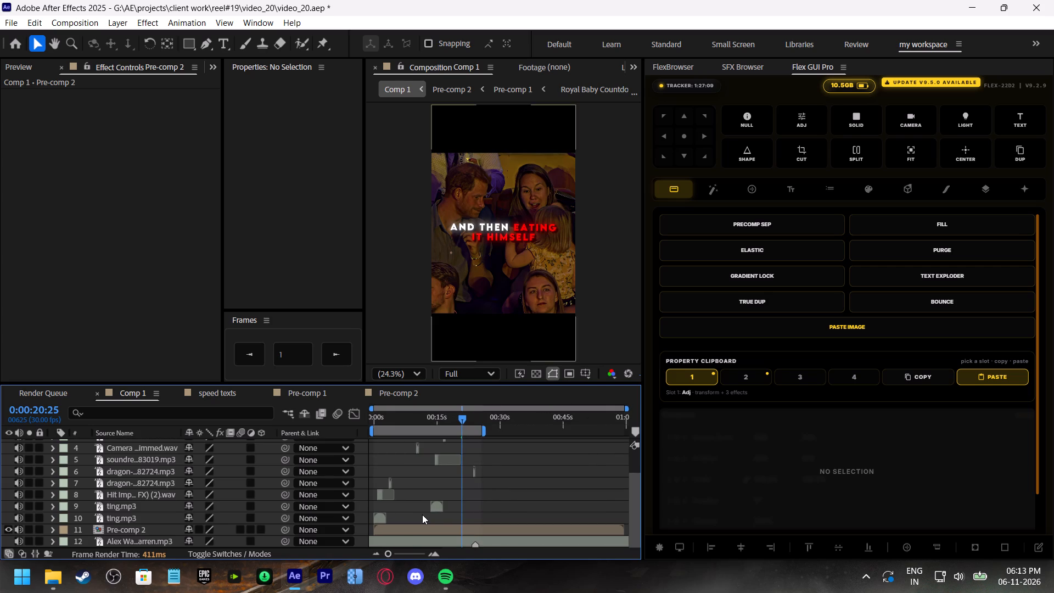
{"action": "left_click", "coordinate": [422, 514]}
{"action": "key", "text": "ctrl+a"}
{"action": "right_click", "coordinate": [435, 506]}
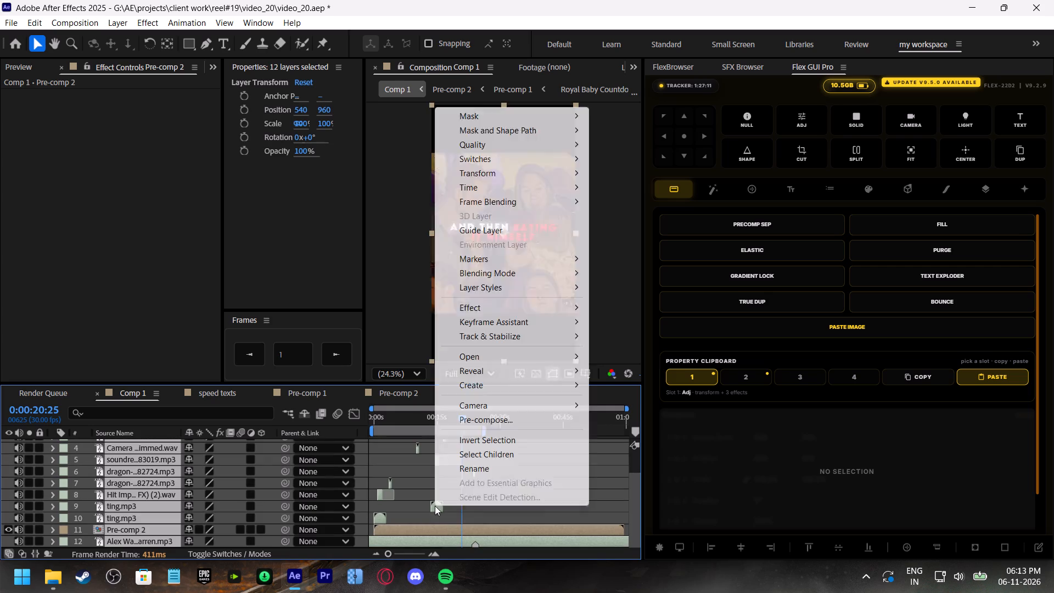
{"action": "left_click", "coordinate": [476, 417]}
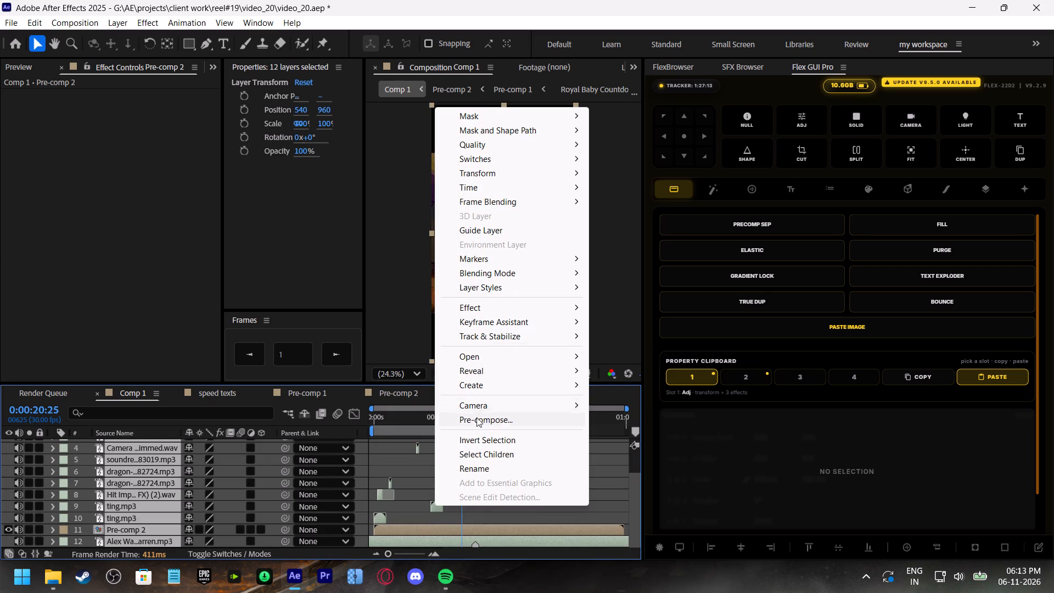
{"action": "left_click", "coordinate": [442, 290]}
{"action": "left_click", "coordinate": [586, 387]}
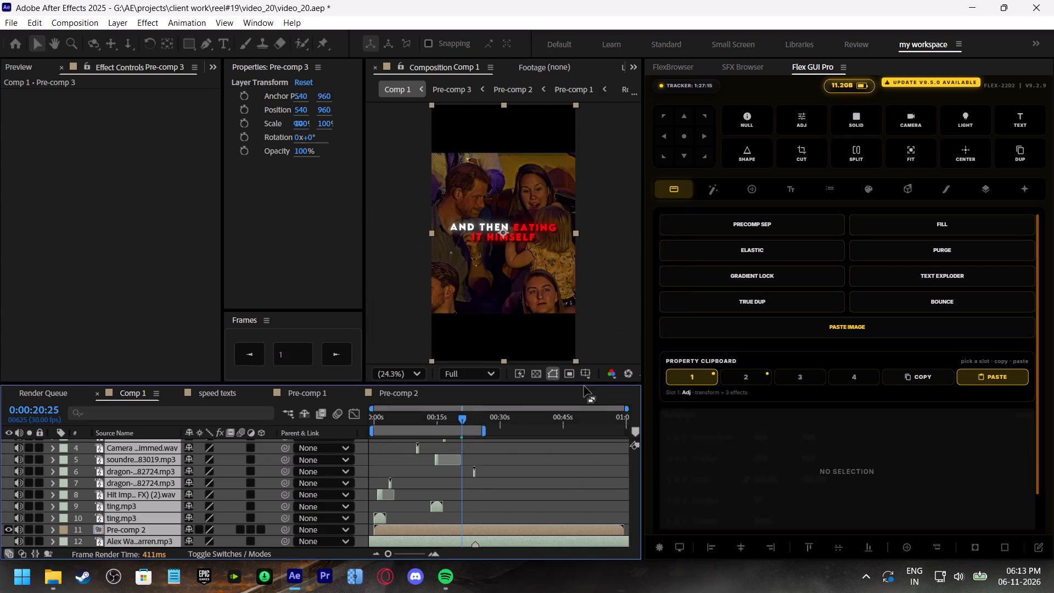
Duplicate the Pre-comp 3 layer and scale the lower copy to about 171% so it fills the frame behind the upper one.
{"action": "left_click", "coordinate": [457, 468]}
{"action": "left_click", "coordinate": [451, 447]}
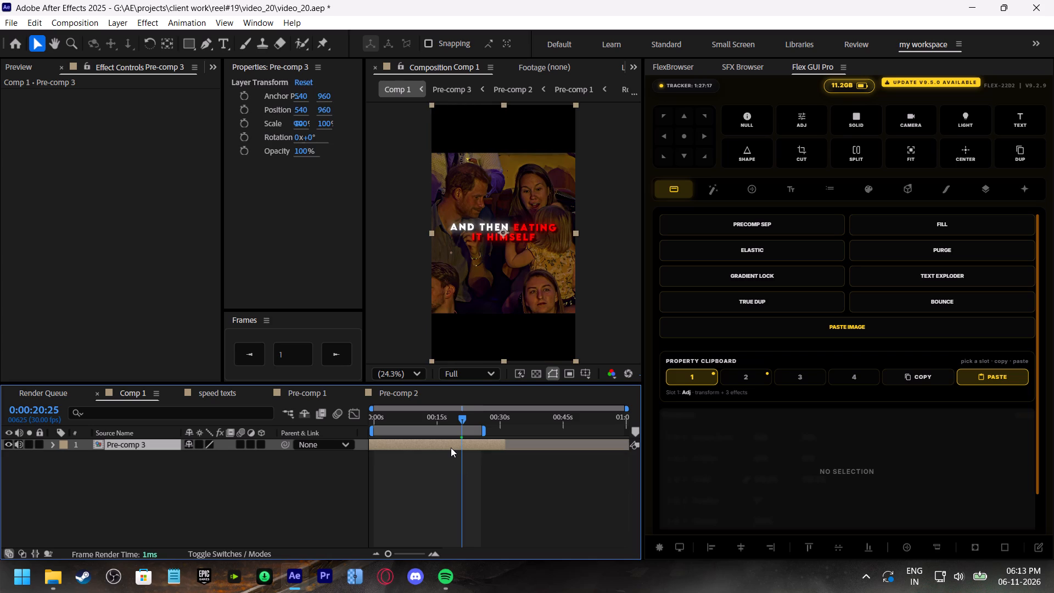
{"action": "key", "text": "ctrl+d"}
{"action": "left_click", "coordinate": [415, 457]}
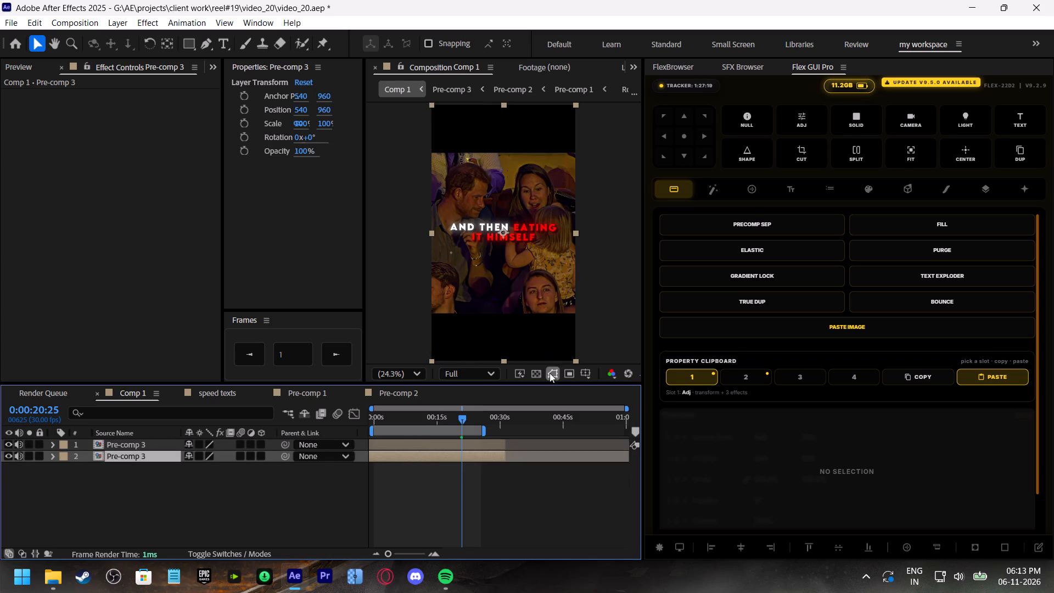
{"action": "left_click_drag", "start_coordinate": [577, 360], "coordinate": [626, 440]}
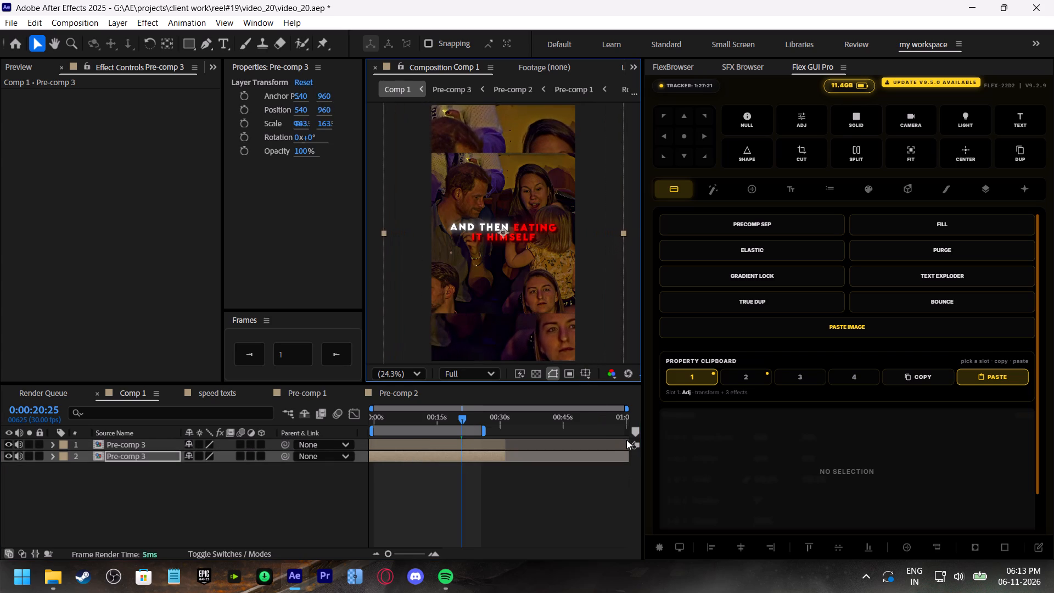
{"action": "left_click_drag", "start_coordinate": [626, 440], "coordinate": [629, 442]}
{"action": "left_click", "coordinate": [380, 472]}
Apply Gaussian Blur to the enlarged lower Pre-comp 3 layer with Blurriness 200.
{"action": "left_click", "coordinate": [392, 454]}
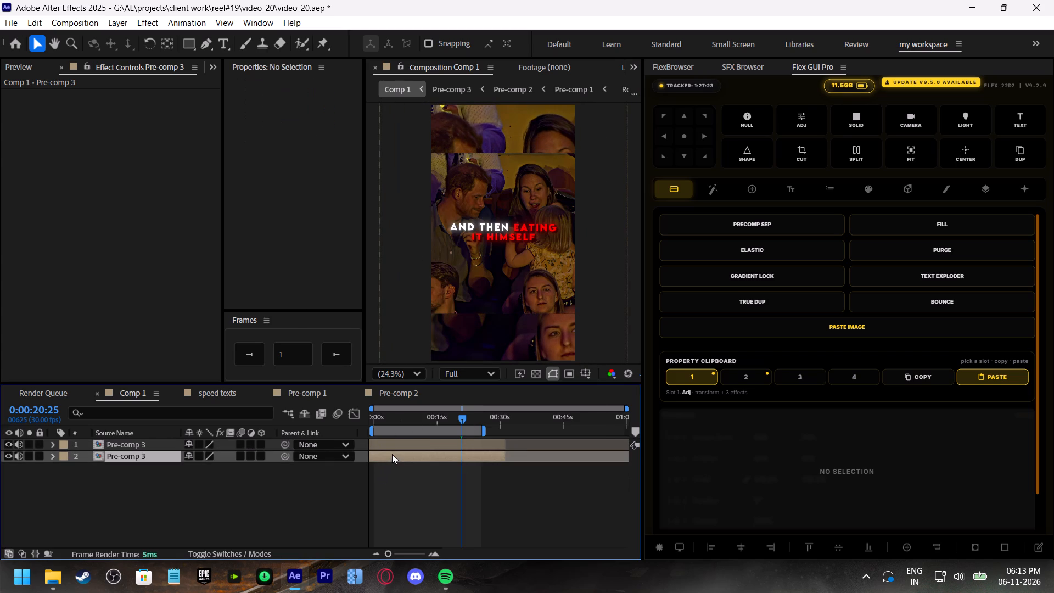
{"action": "key", "text": "ctrl+space"}
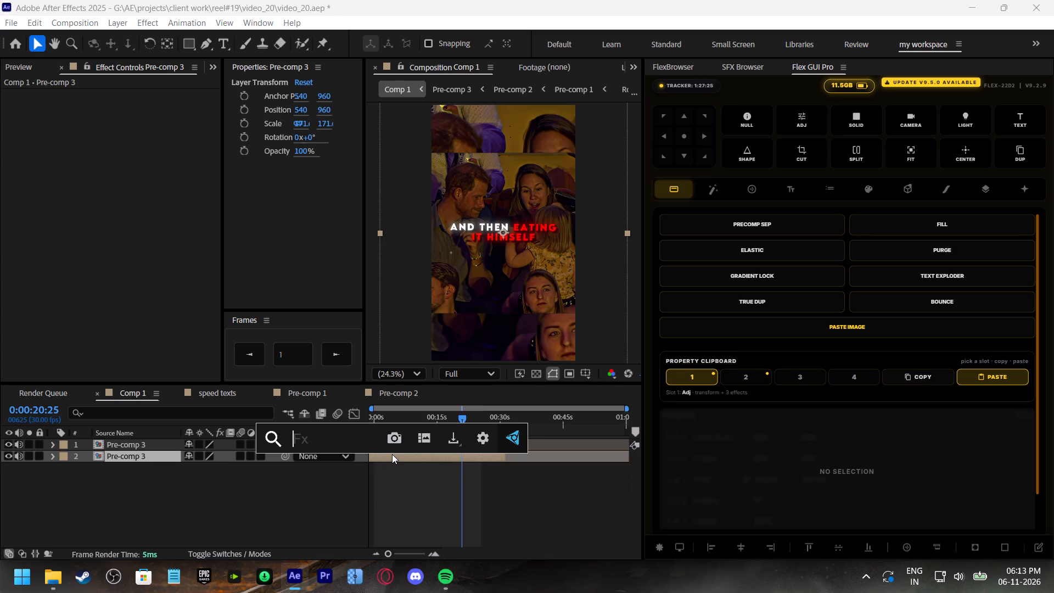
{"action": "key", "text": "g"}
{"action": "type", "text": "au"}
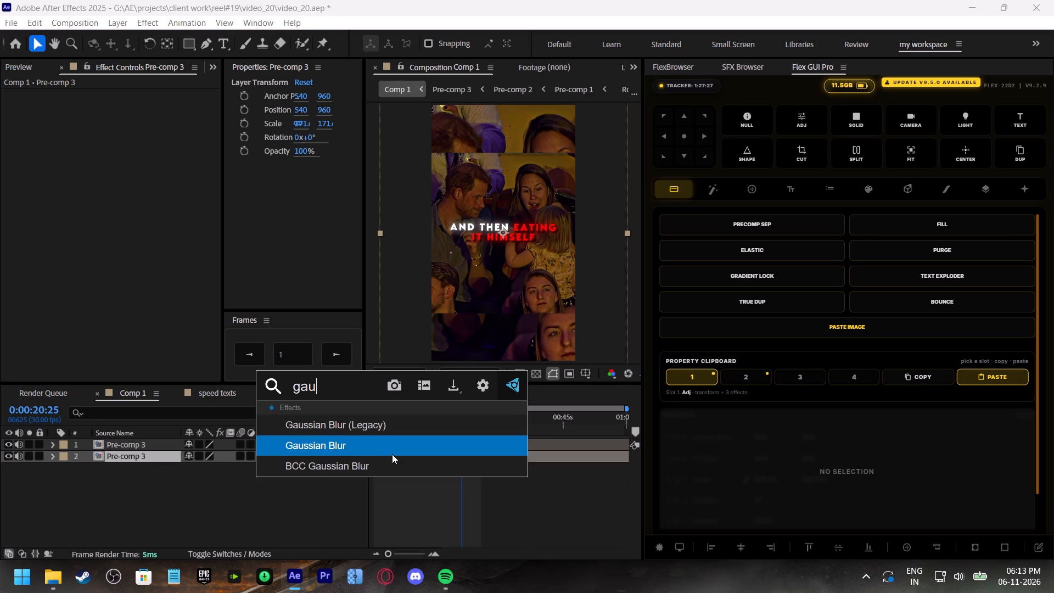
{"action": "left_click", "coordinate": [392, 454]}
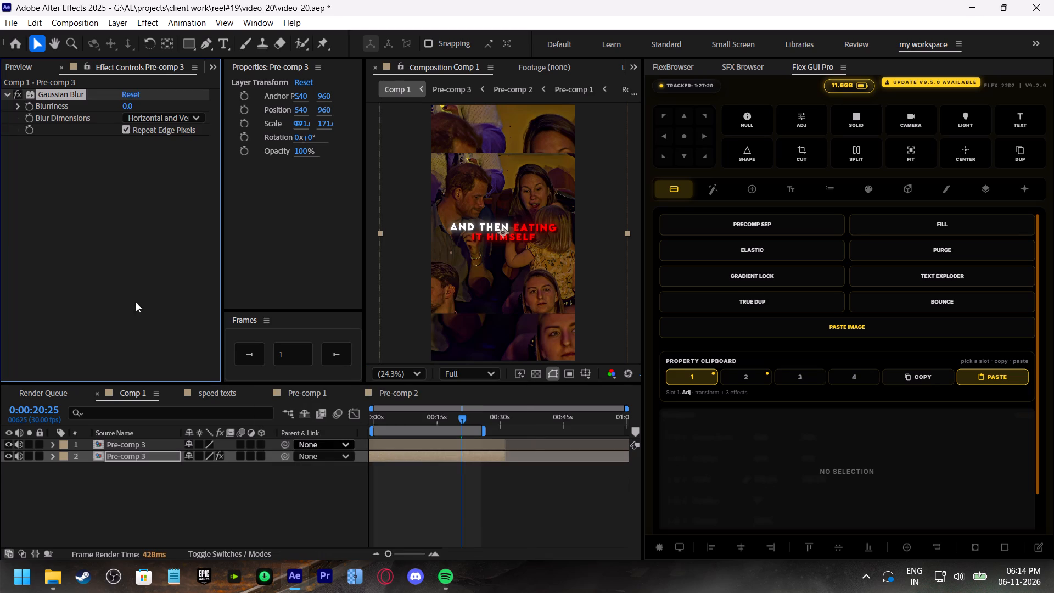
{"action": "left_click", "coordinate": [130, 106]}
{"action": "key", "text": "2"}
{"action": "key", "text": "0"}
{"action": "key", "text": "0"}
{"action": "left_click", "coordinate": [152, 202]}
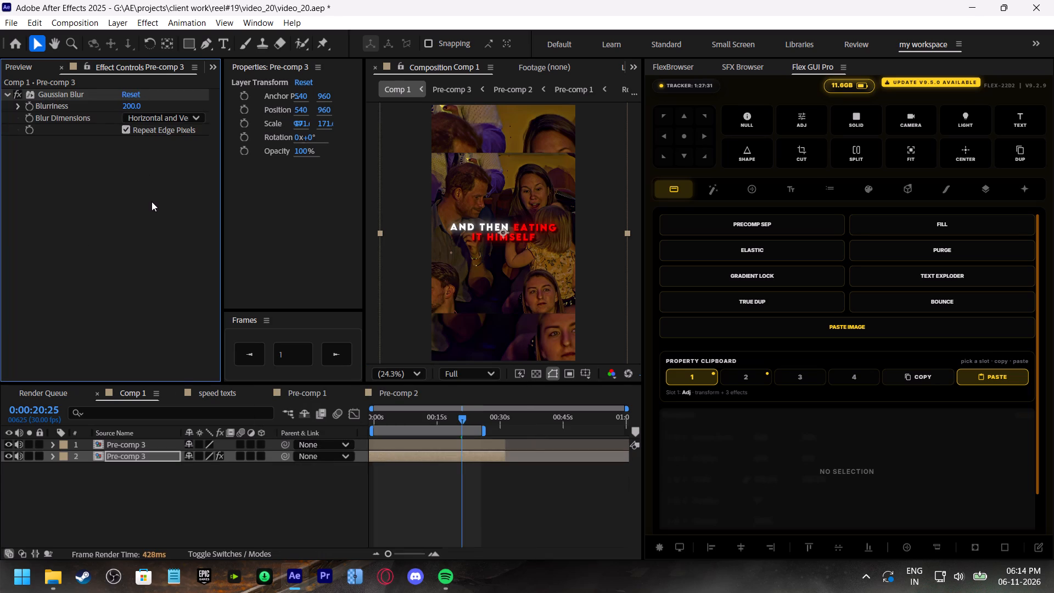
Mute the audio of the blurred lower Pre-comp 3 layer, keeping its picture visible.
{"action": "left_click", "coordinate": [415, 473]}
{"action": "left_click_drag", "start_coordinate": [414, 413], "coordinate": [397, 420]}
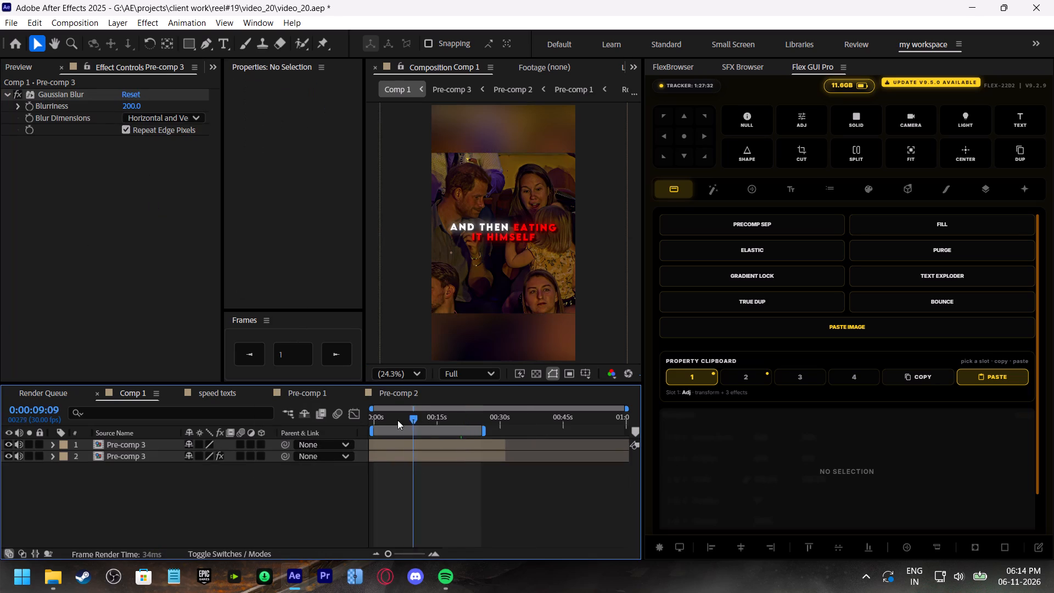
{"action": "left_click_drag", "start_coordinate": [397, 420], "coordinate": [344, 429]}
{"action": "left_click", "coordinate": [18, 455]}
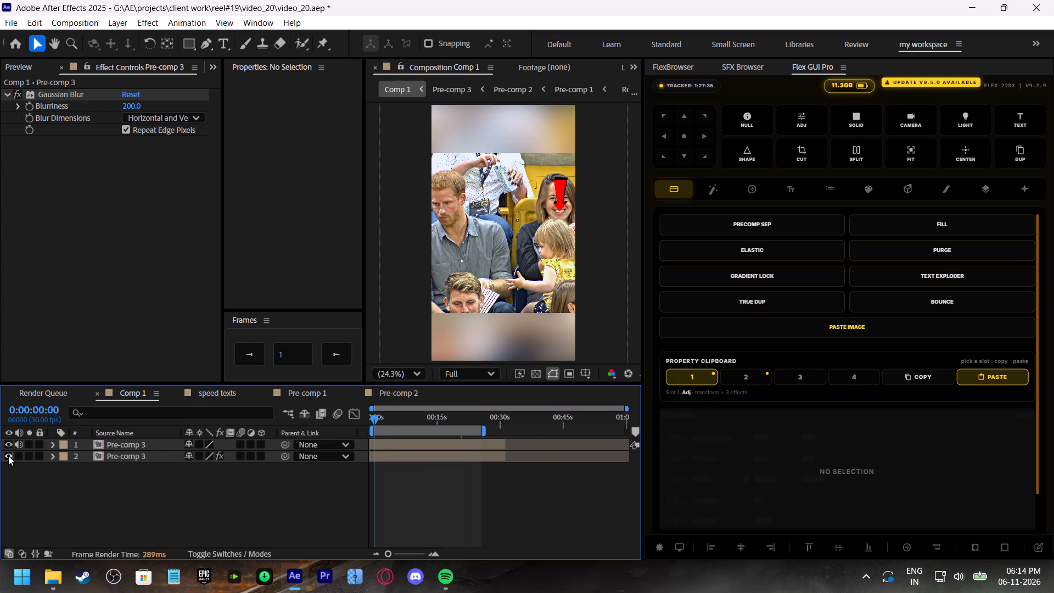
{"action": "left_click", "coordinate": [8, 456]}
{"action": "left_click", "coordinate": [9, 456]}
Preview Comp 1 from the start and around 0:00:24:15 to check the blurred background, and save the project.
{"action": "left_click_drag", "start_coordinate": [386, 413], "coordinate": [354, 424]}
{"action": "key", "text": "space"}
{"action": "left_click_drag", "start_coordinate": [384, 424], "coordinate": [354, 437]}
{"action": "key", "text": "space"}
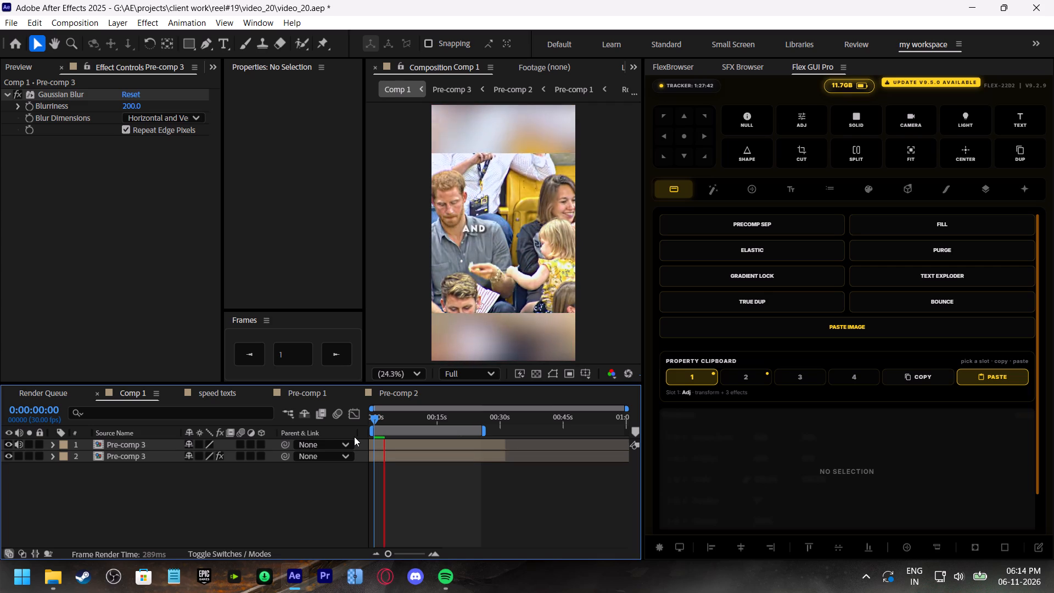
{"action": "left_click", "coordinate": [448, 422]}
{"action": "key", "text": "ctrl+s"}
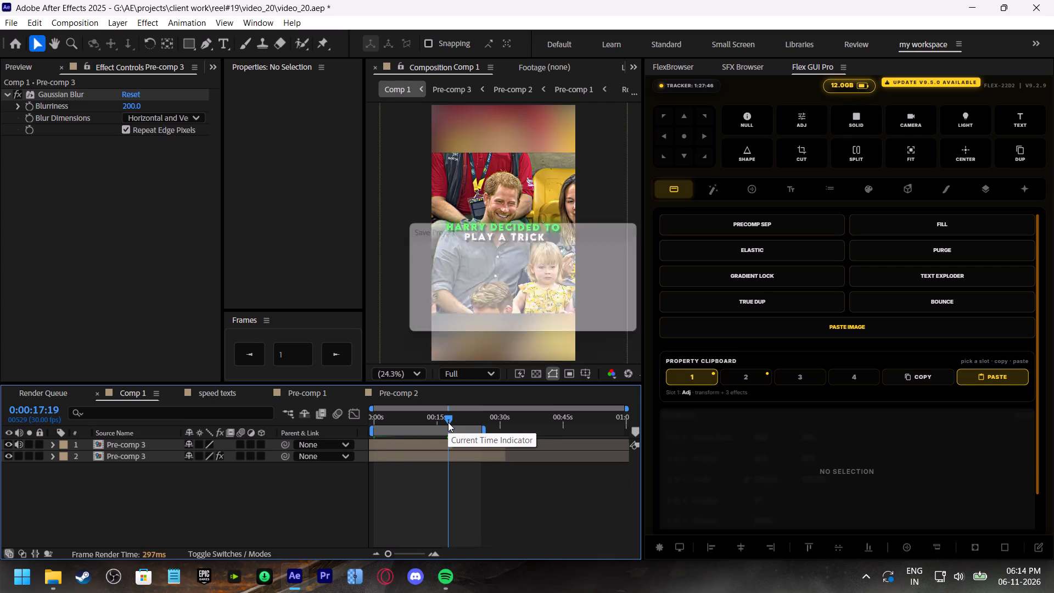
{"action": "left_click_drag", "start_coordinate": [448, 422], "coordinate": [359, 434]}
{"action": "key", "text": "space"}
{"action": "left_click", "coordinate": [477, 418]}
{"action": "key", "text": "space"}
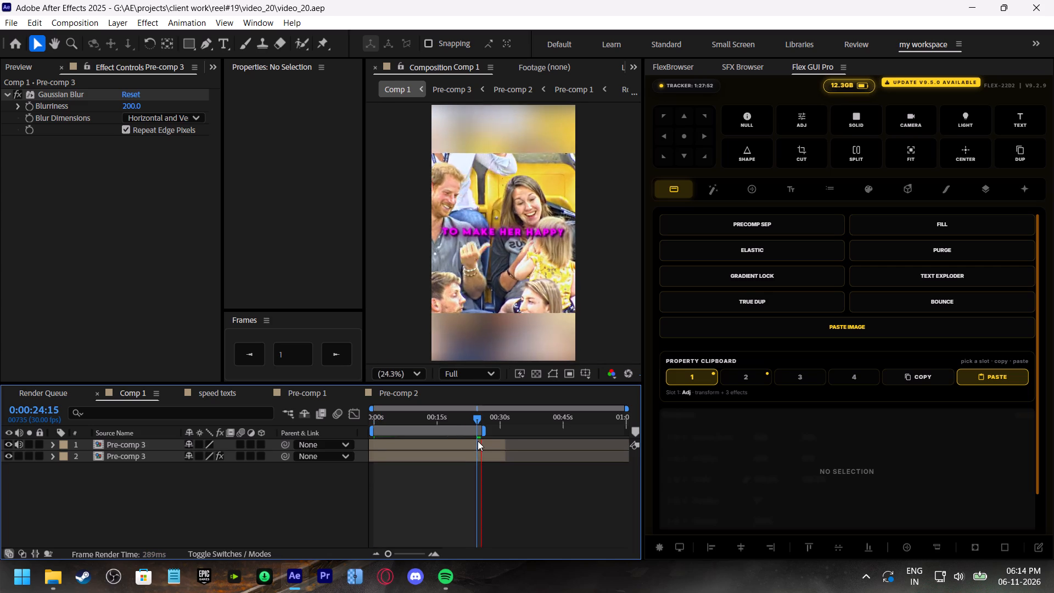
{"action": "left_click", "coordinate": [474, 417]}
{"action": "key", "text": "space"}
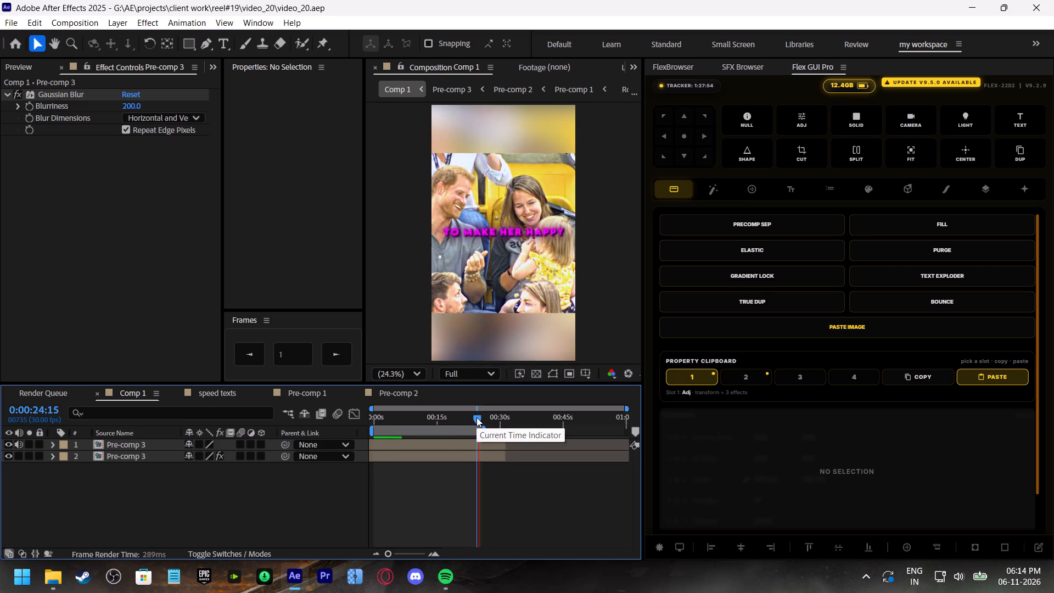
{"action": "left_click", "coordinate": [476, 417]}
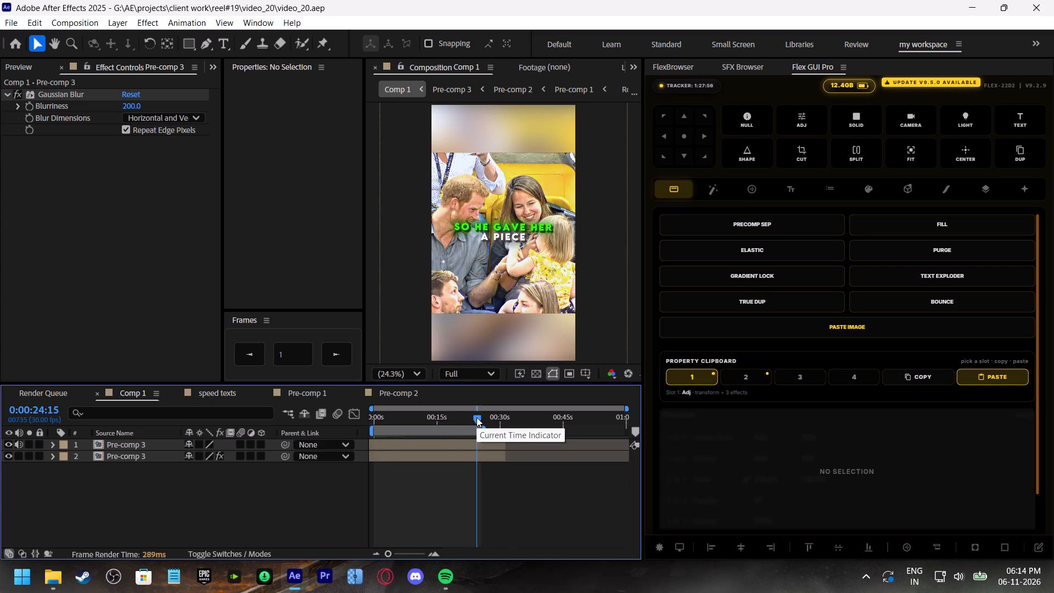
{"action": "key", "text": "ctrl+s"}
Clear all Comp 1 items from the render queue.
{"action": "key", "text": "ctrl+m"}
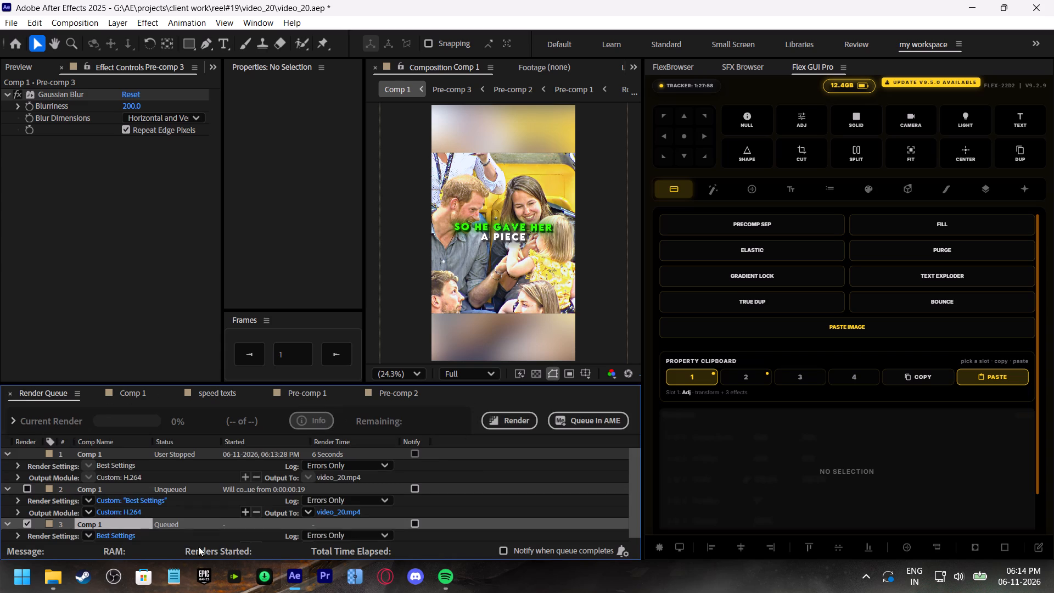
{"action": "left_click", "coordinate": [96, 484]}
{"action": "key", "text": "BackSpace"}
{"action": "left_click", "coordinate": [98, 456]}
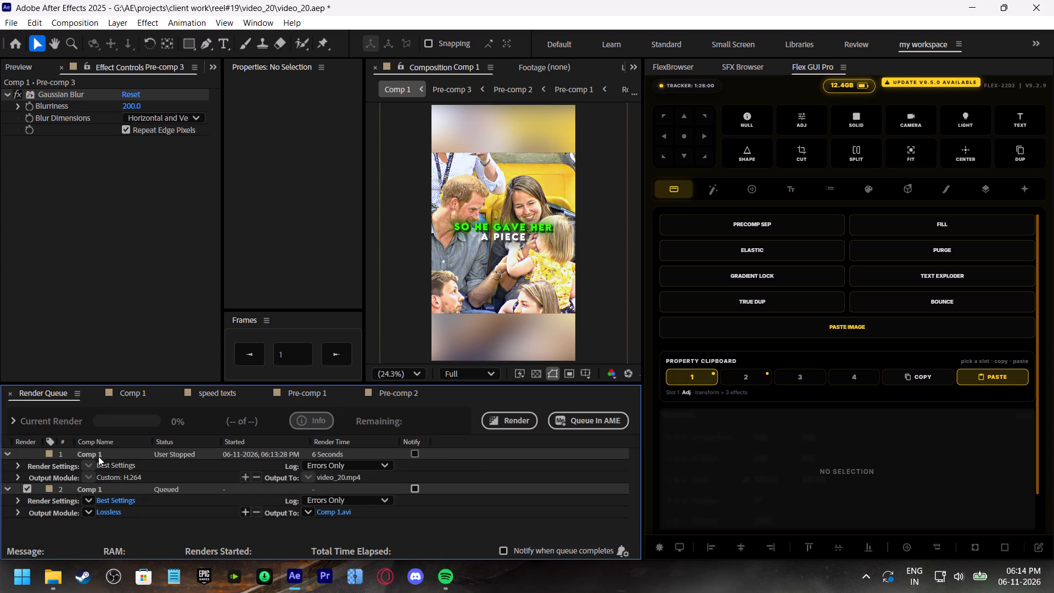
{"action": "key", "text": "BackSpace"}
{"action": "left_click", "coordinate": [114, 476]}
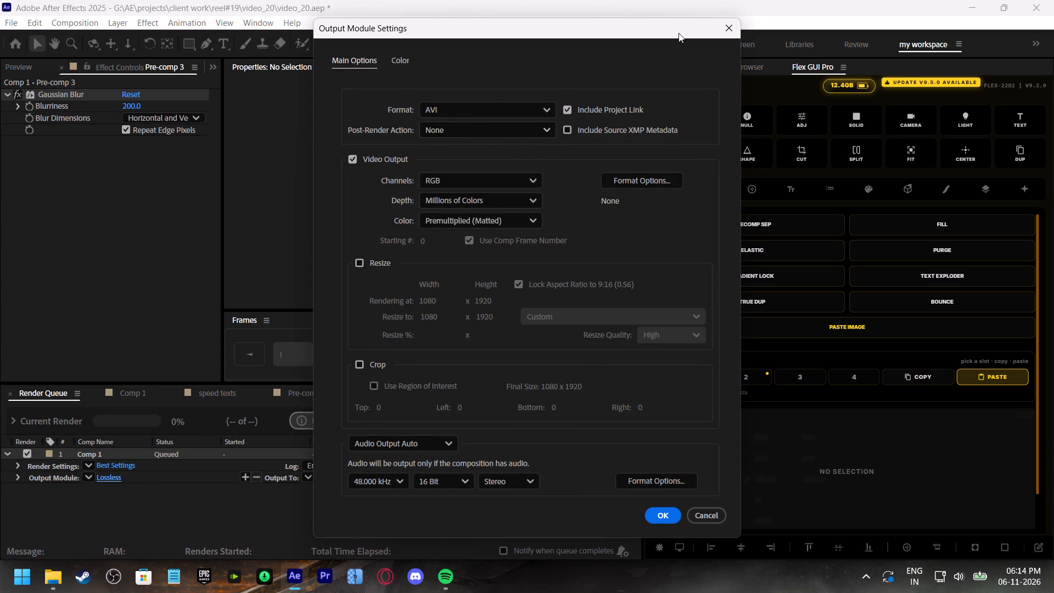
{"action": "left_click", "coordinate": [735, 24]}
{"action": "left_click", "coordinate": [98, 456]}
{"action": "key", "text": "BackSpace"}
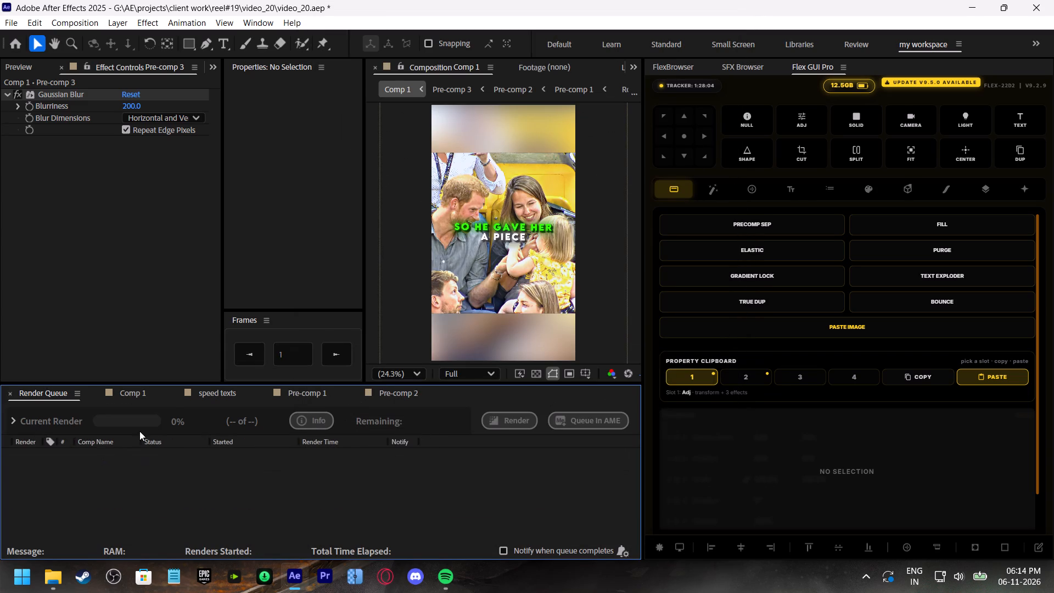
Add Comp 1 to the render queue and set its output module format to H.264.
{"action": "left_click", "coordinate": [136, 389]}
{"action": "left_click", "coordinate": [309, 501]}
{"action": "key", "text": "ctrl+m"}
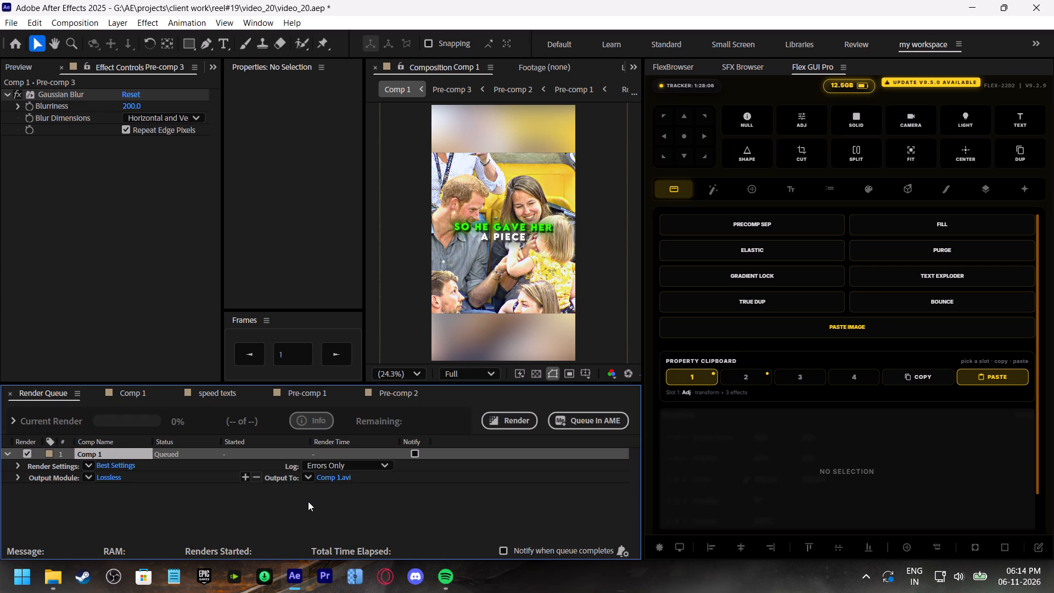
{"action": "left_click", "coordinate": [121, 476]}
{"action": "left_click", "coordinate": [113, 478]}
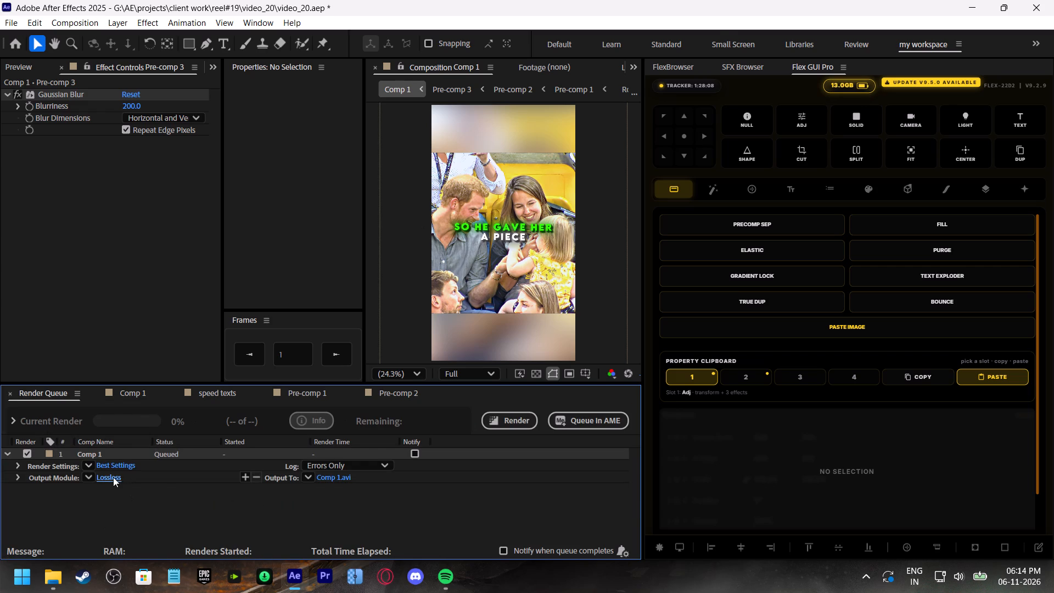
{"action": "left_click", "coordinate": [426, 113]}
{"action": "left_click", "coordinate": [445, 185]}
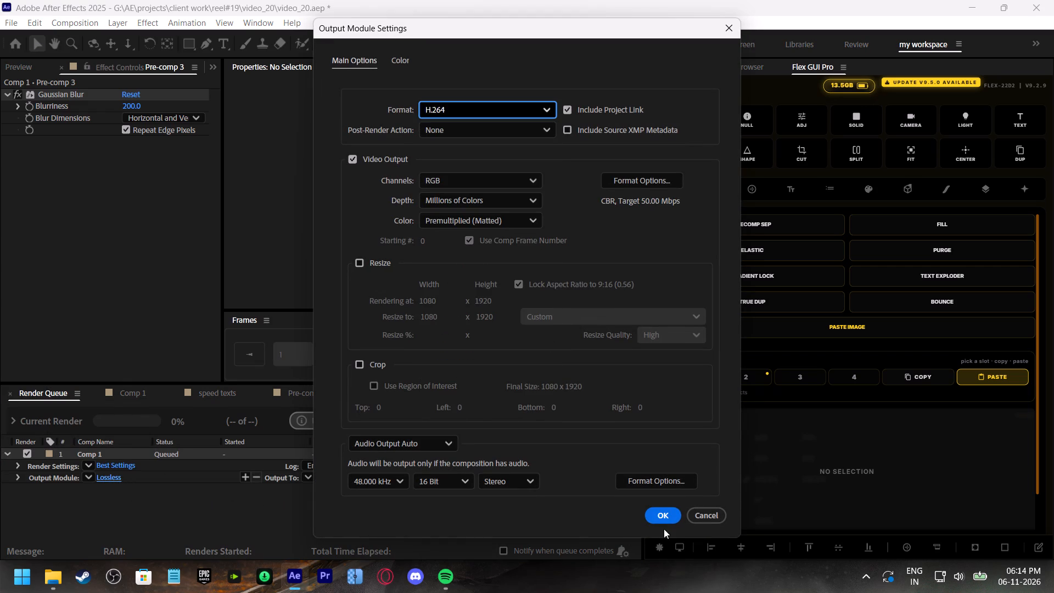
{"action": "left_click", "coordinate": [663, 511]}
Set the render's output file name to video_20 in the video_20 project folder, saved as H.264 (*.mp4).
{"action": "left_click", "coordinate": [323, 481]}
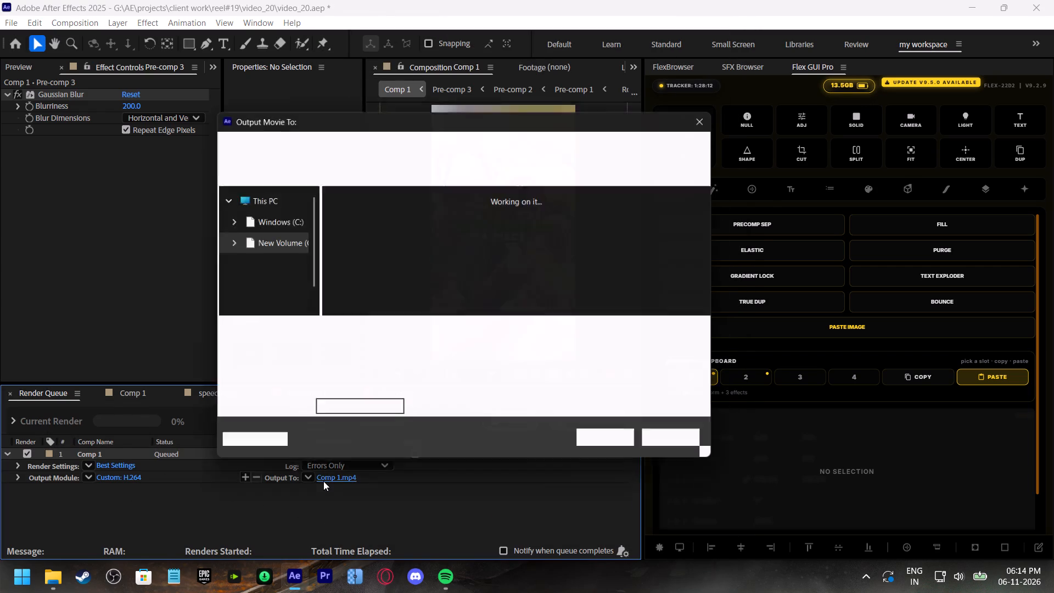
{"action": "type", "text": "video"}
{"action": "key", "text": "space"}
{"action": "key", "text": "BackSpace"}
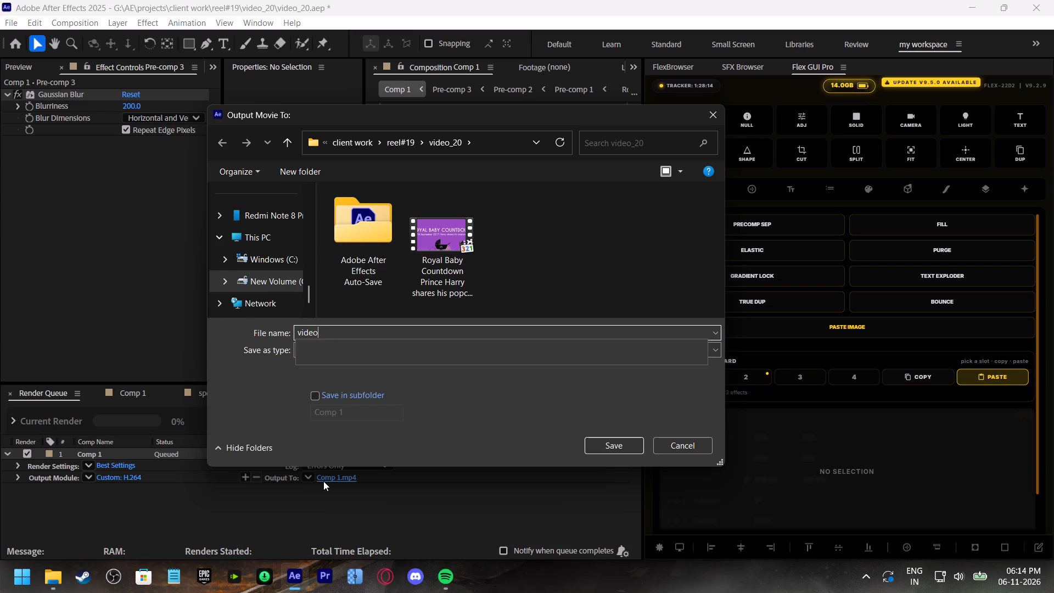
{"action": "left_click", "coordinate": [417, 343]}
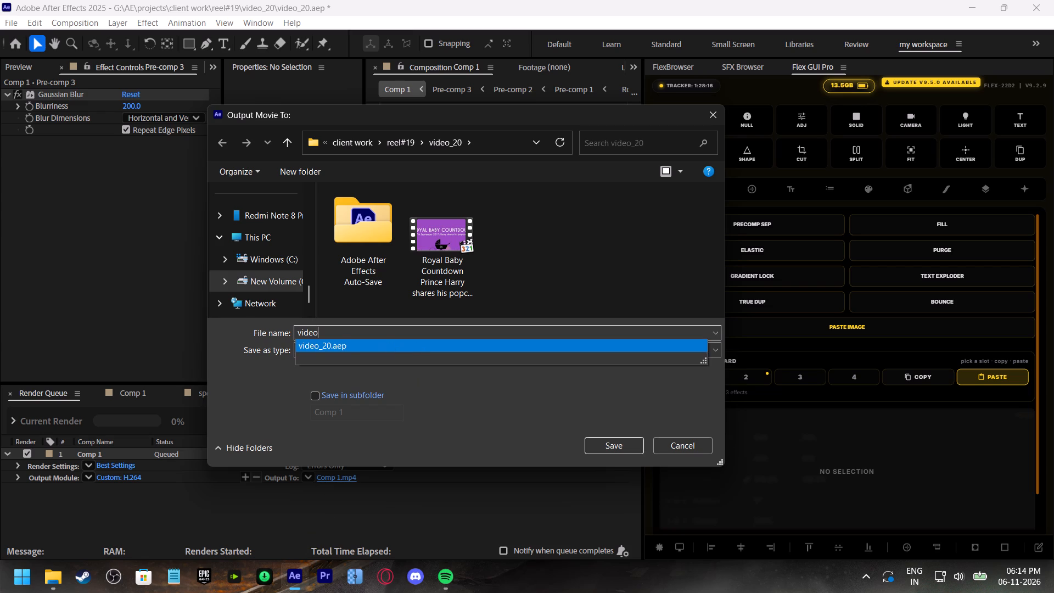
{"action": "left_click", "coordinate": [338, 348]}
{"action": "double_click", "coordinate": [359, 331]}
{"action": "left_click", "coordinate": [359, 331]}
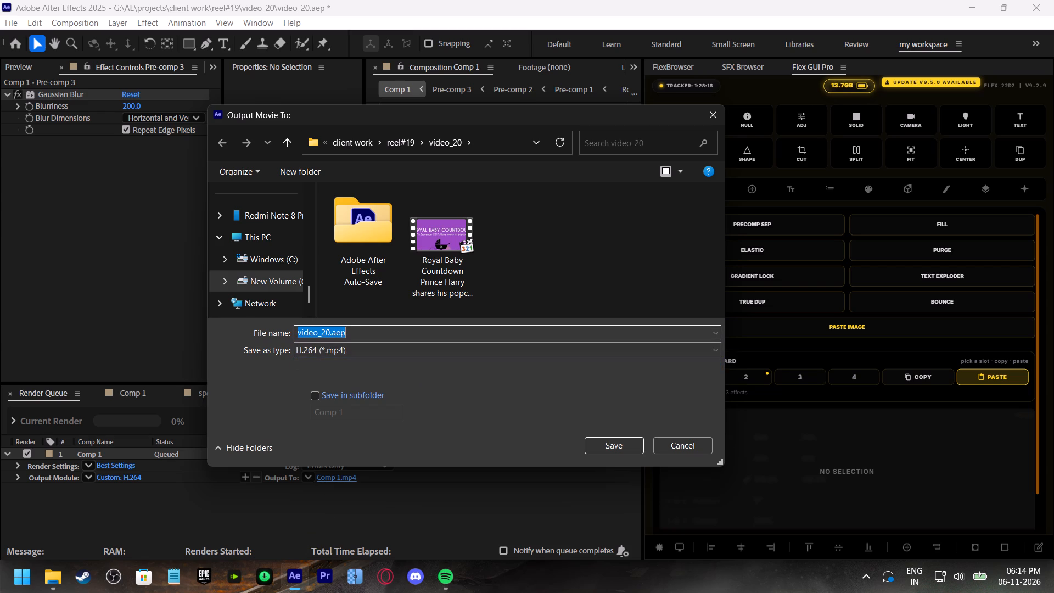
{"action": "left_click", "coordinate": [353, 332]}
{"action": "key", "text": "BackSpace"}
{"action": "key", "text": "BackSpace"}
{"action": "key", "text": "BackSpace"}
{"action": "key", "text": "BackSpace"}
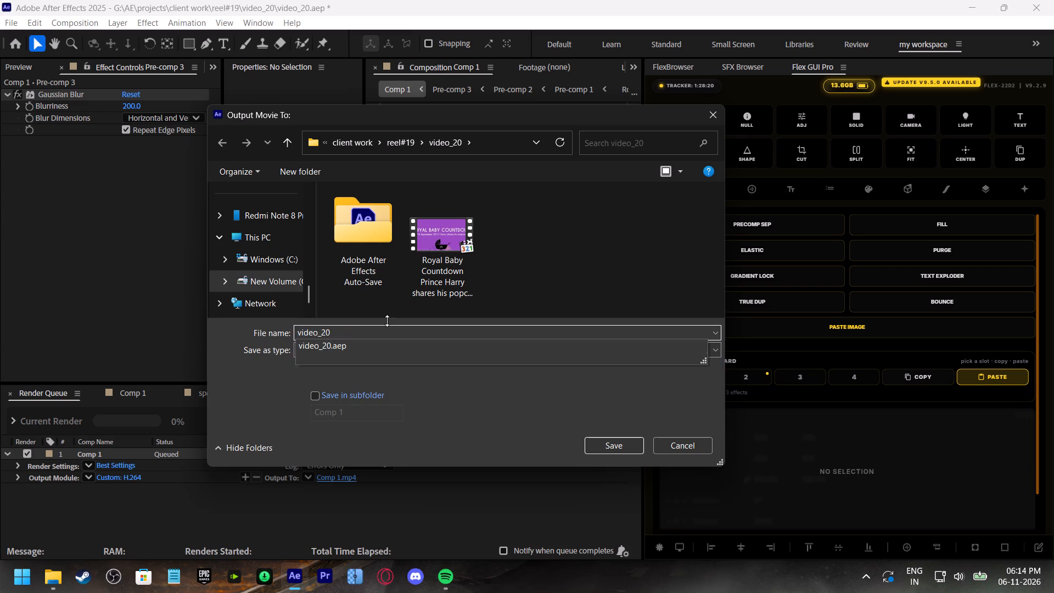
{"action": "left_click", "coordinate": [616, 445]}
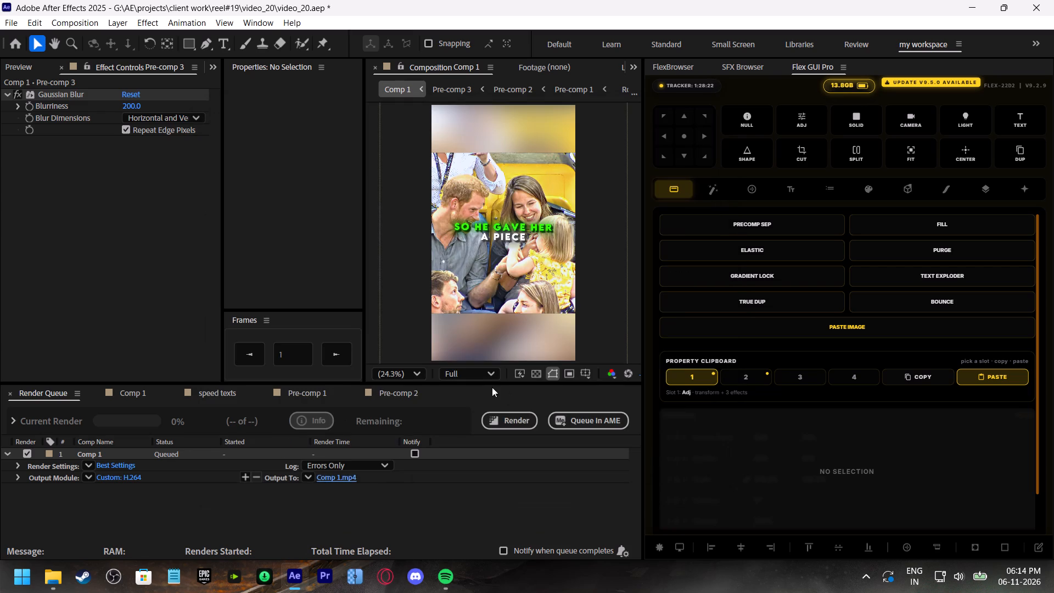
Start rendering the queued Comp 1, proceeding despite any missing footage.
{"action": "left_click", "coordinate": [504, 419]}
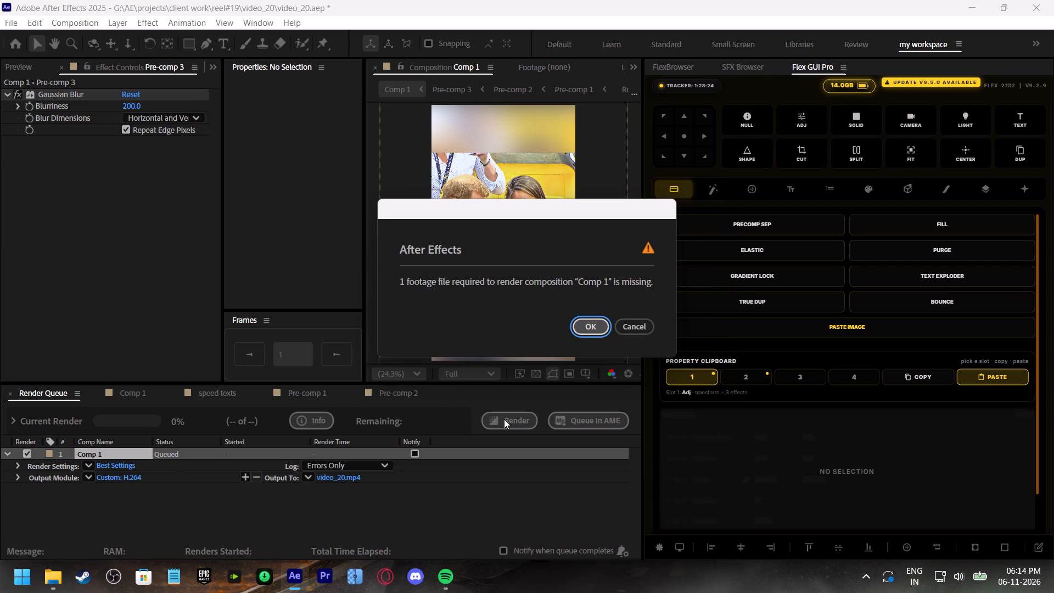
{"action": "key", "text": "Return"}
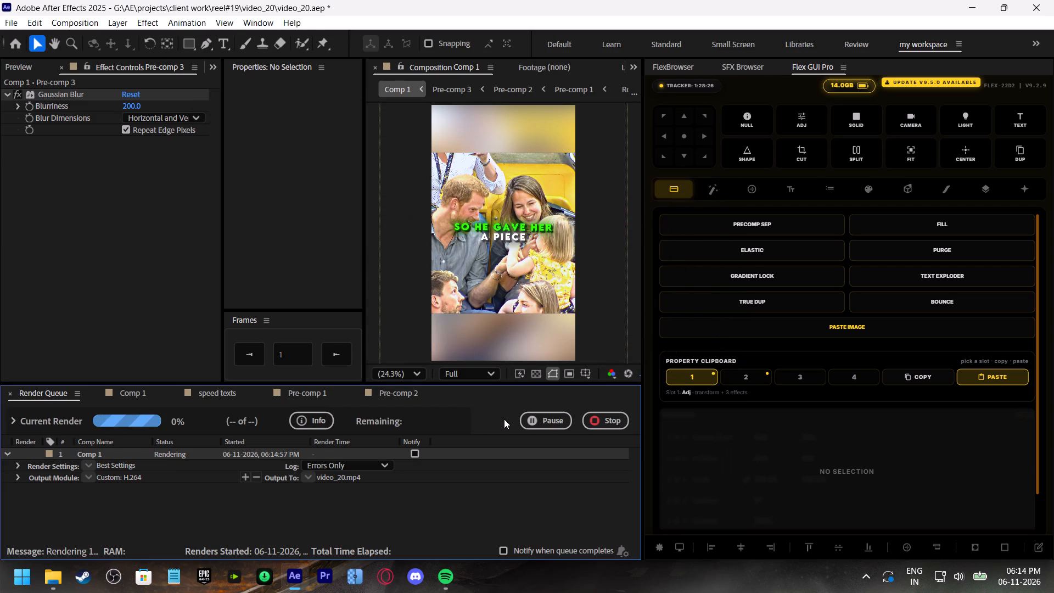